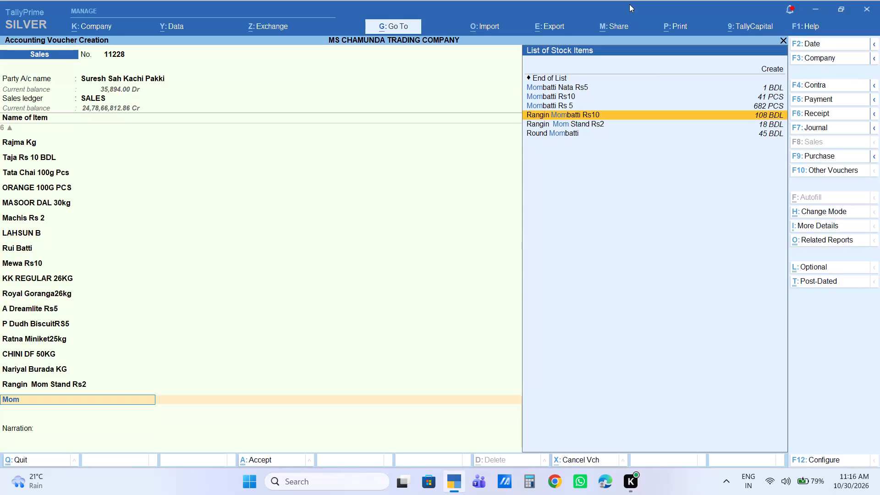
Add the item Rangin Mombatti Rs10 to the sales voucher with a quantity of 10 BDL, keeping the prefilled rate.
key(Down)
key(Down)
key(Up)
key(Down)
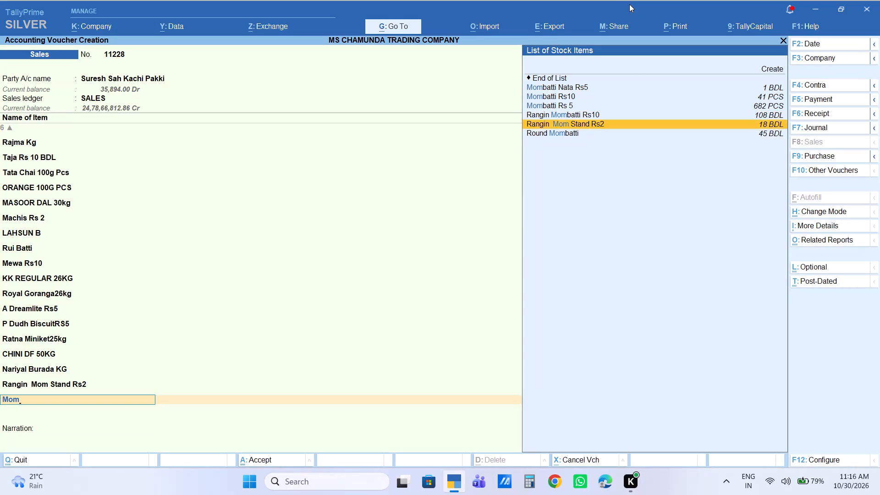
key(Down)
key(Up)
key(Up)
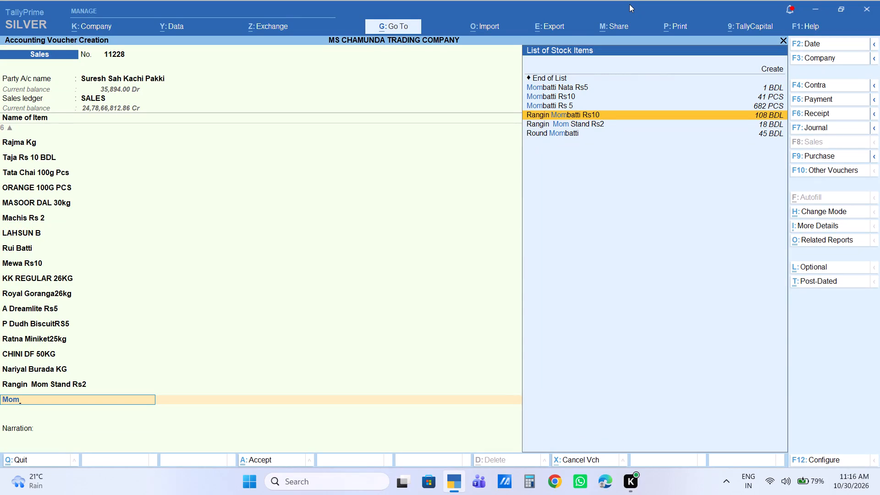
key(Return)
text(10)
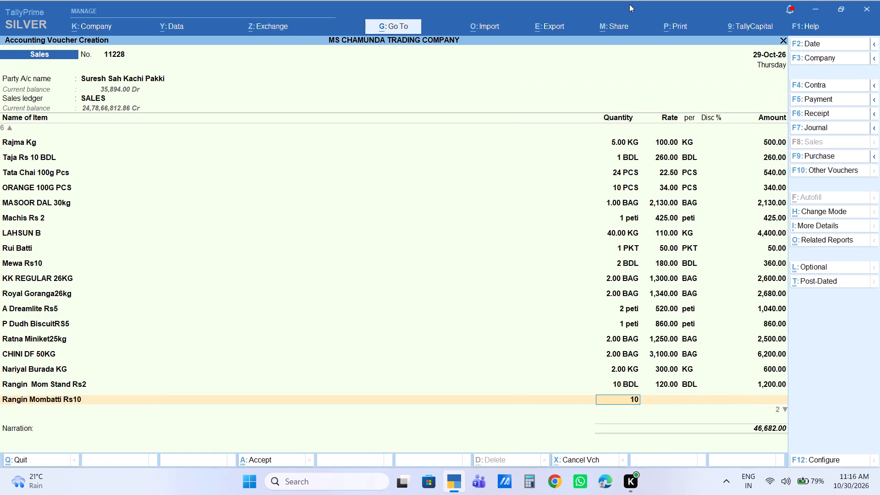
key(Return)
key(Return)
key(Return)
key(Return)
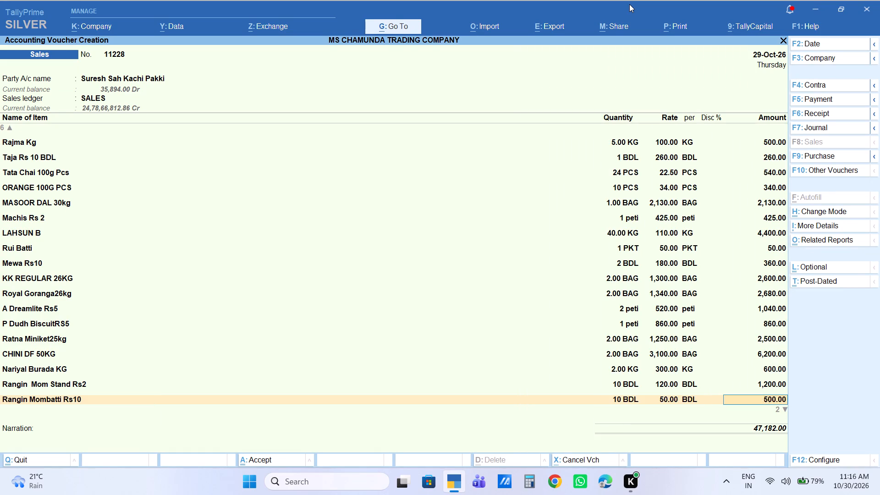
key(Return)
Add the item CHINI SF 50kg with a quantity of 1 BAG, keeping the prefilled rate.
text(sf)
key(Return)
key(1)
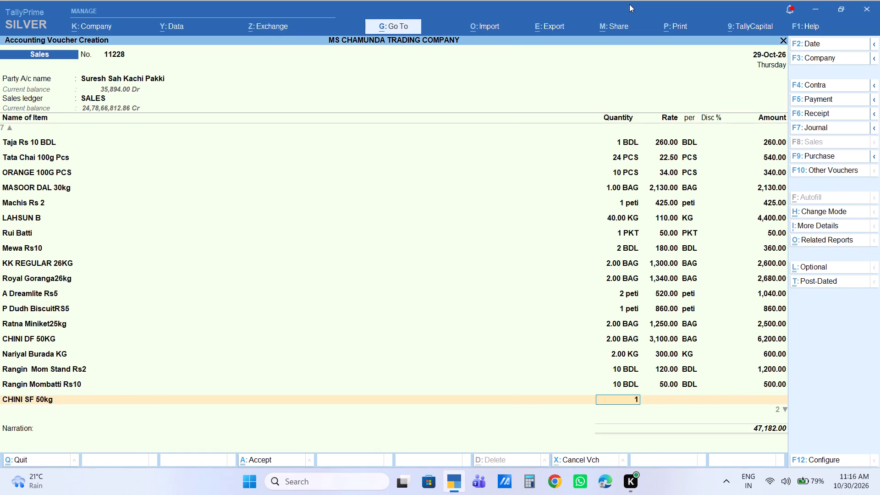
key(Return)
key(Return)
key(Return)
key(Return)
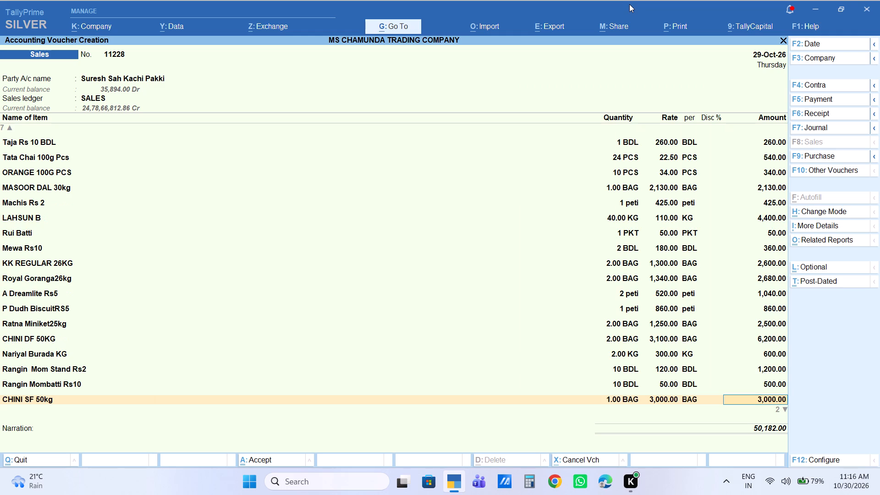
key(Return)
End the item list and add the Labour Charge ledger with an amount of 55.
key(Return)
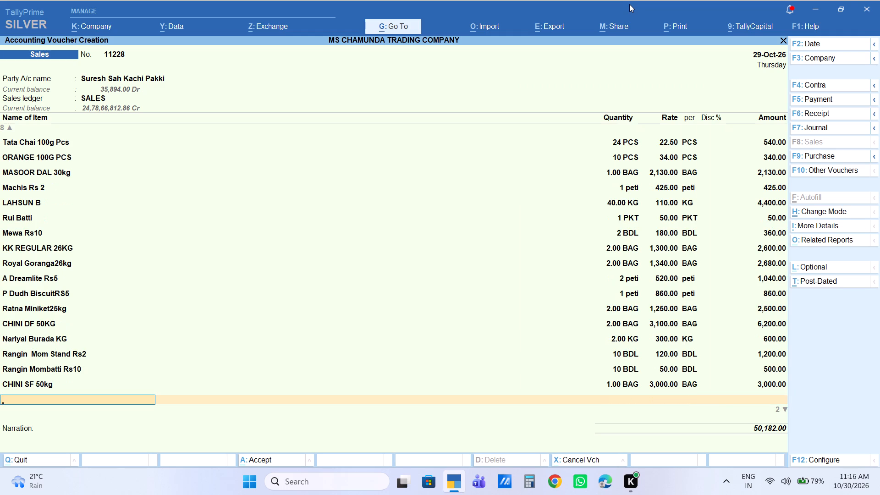
key(Down)
key(Down)
key(Down)
key(Return)
key(Return)
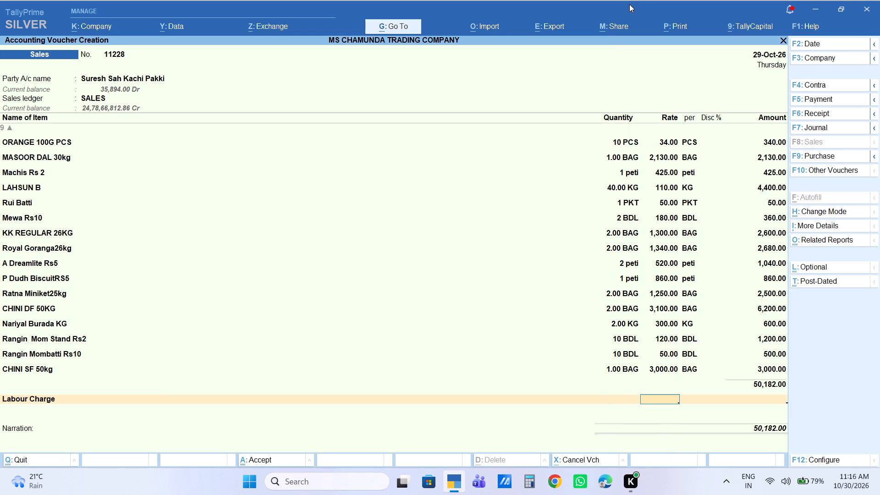
text(55)
key(Return)
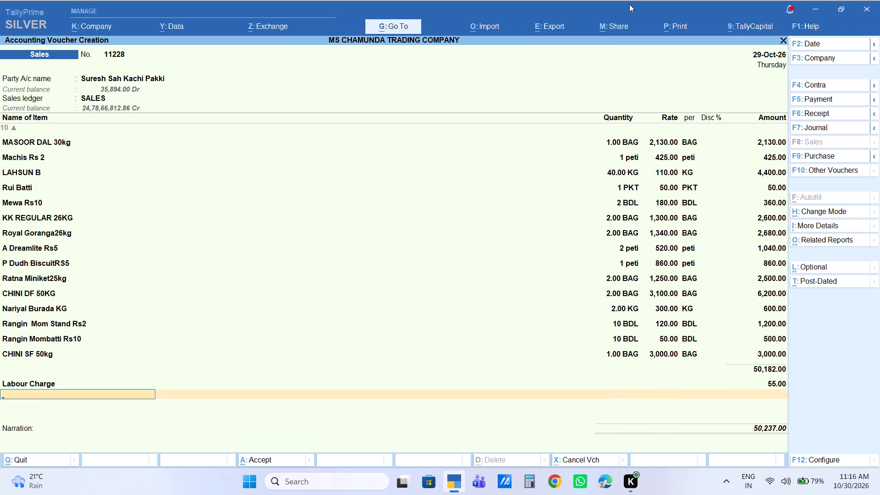
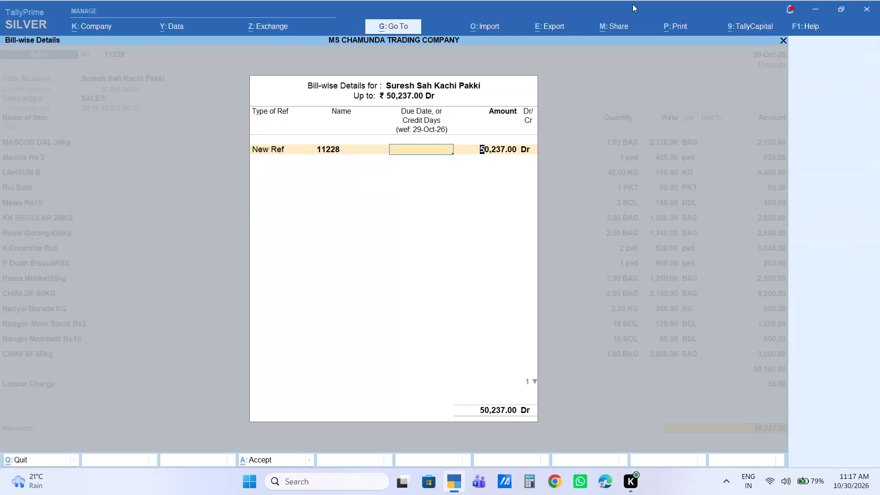
Accept the prefilled New Ref bill-wise details, leave the narration blank, and save sales voucher No. 11228.
key(Return)
key(Return)
key(Return)
key(Return)
key(Return)
key(Return)
key(Return)
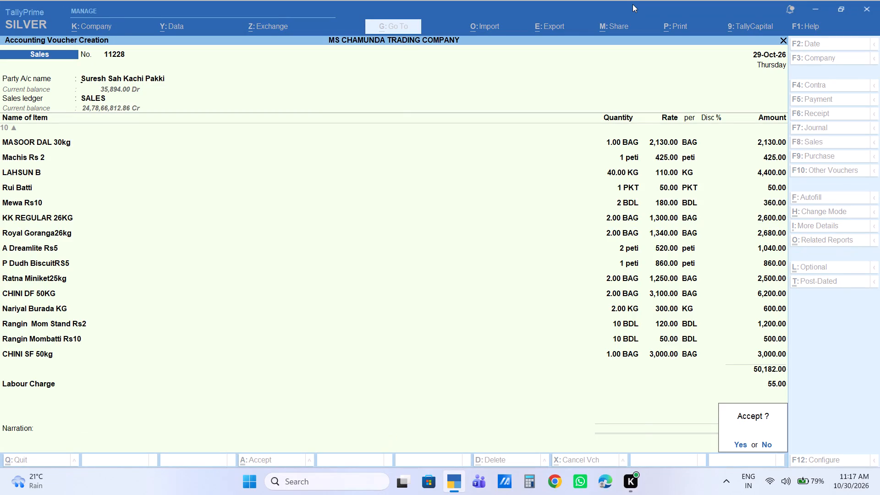
key(Return)
key(Escape)
key(Escape)
key(Escape)
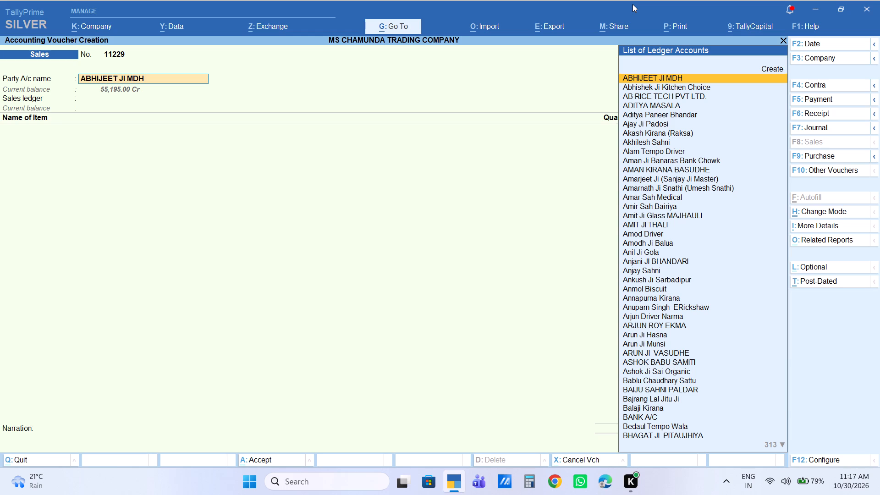
Set up sales voucher No. 11229 with Cash as the party account and SALES as the sales ledger.
text(cas)
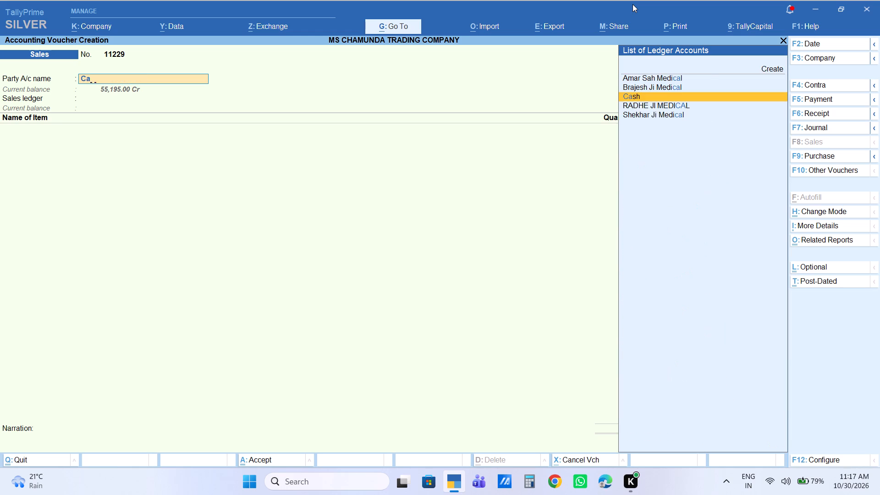
key(Return)
key(Return)
key(Return)
key(Return)
key(Return)
key(Return)
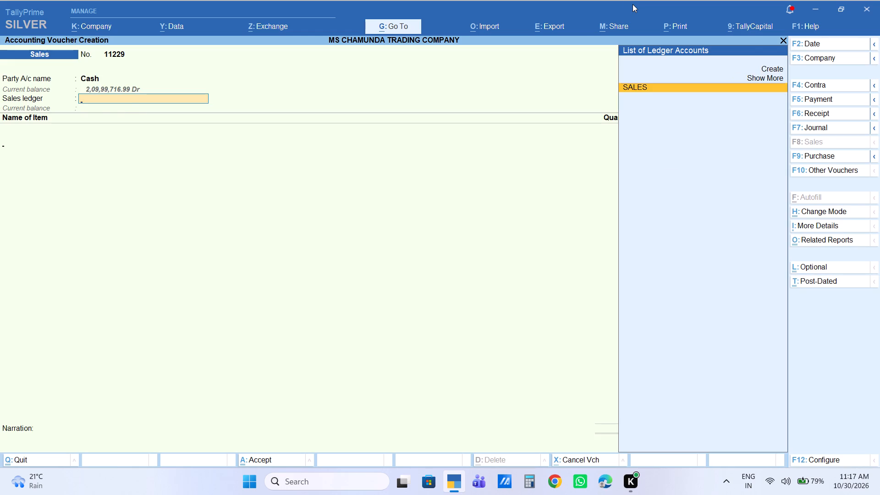
Add the item Fortune 500ml PETI with a quantity of 1 peti and set its amount to 2,040.
text(fort)
key(Down)
key(Down)
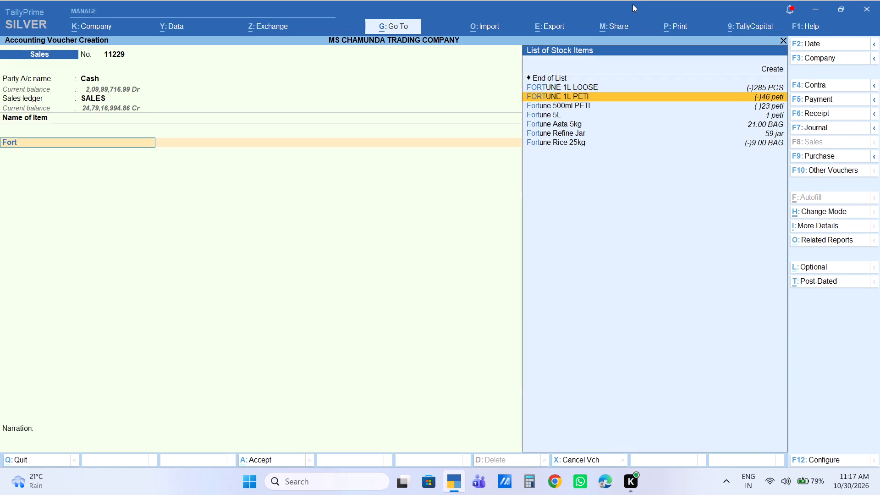
key(Down)
key(Return)
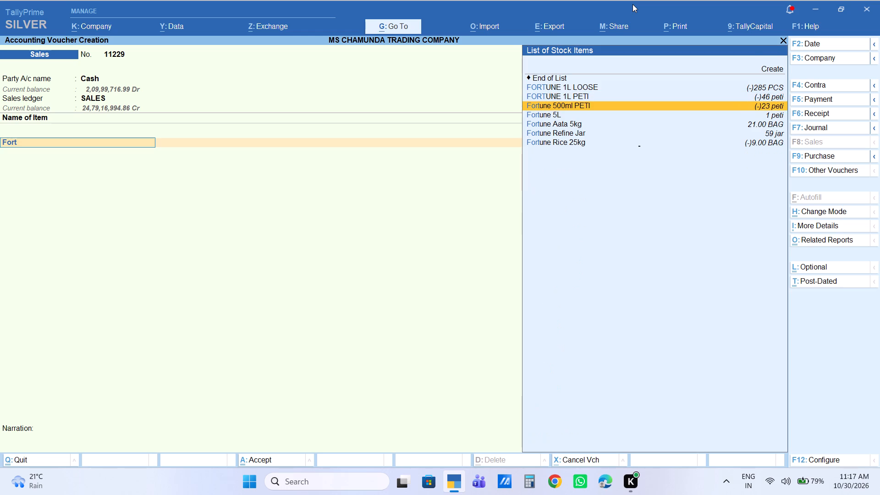
key(1)
key(Return)
key(Return)
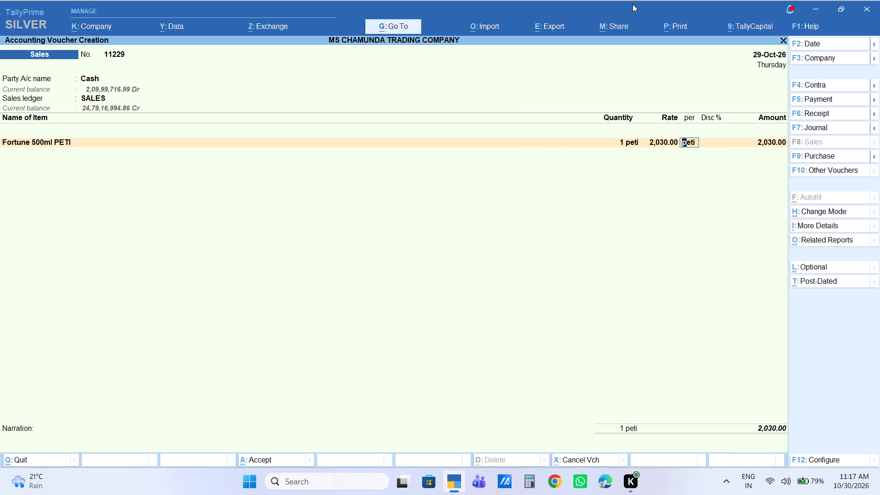
key(Return)
key(Return)
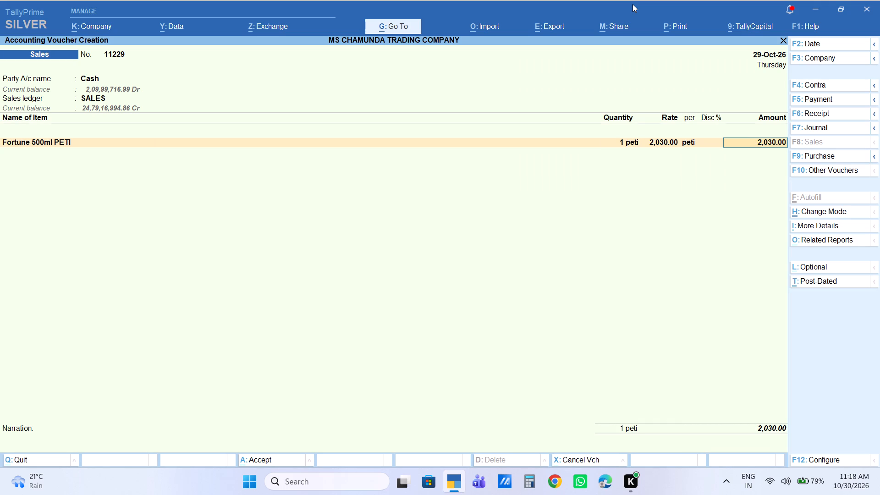
text(20)
text(40)
key(Return)
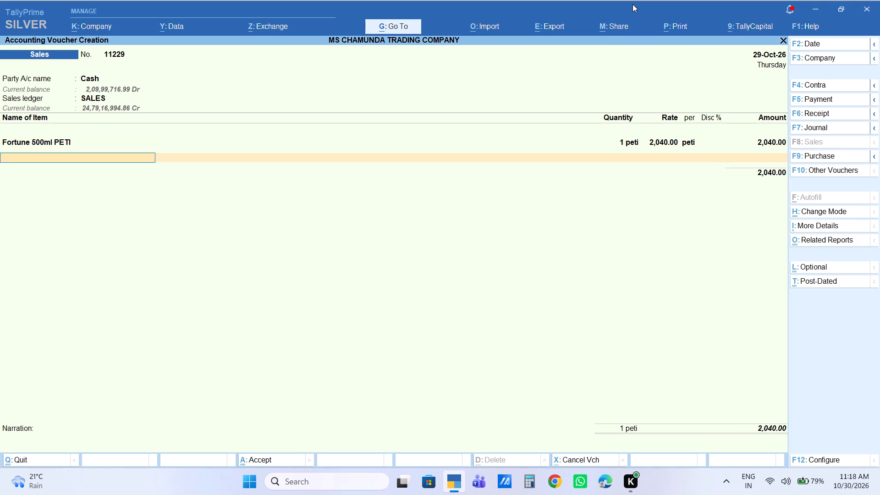
Look up the stock items matching "fort" for the second item line of the voucher.
text(fort)
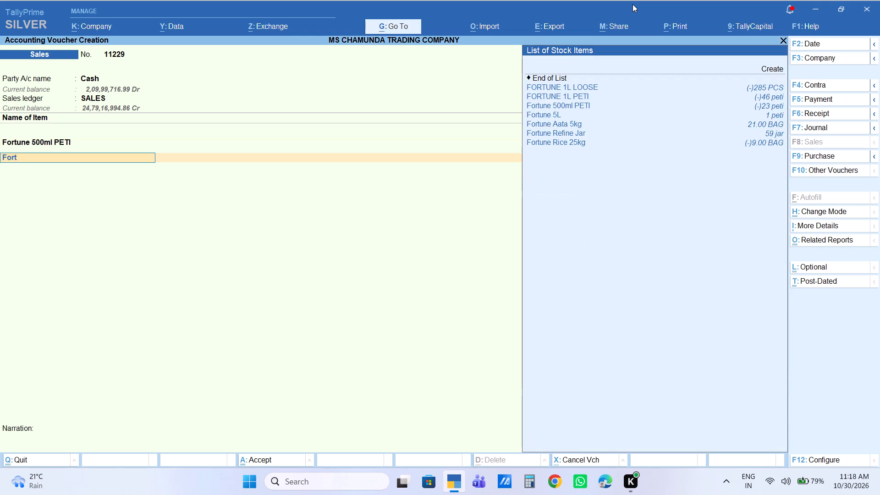
key(Down)
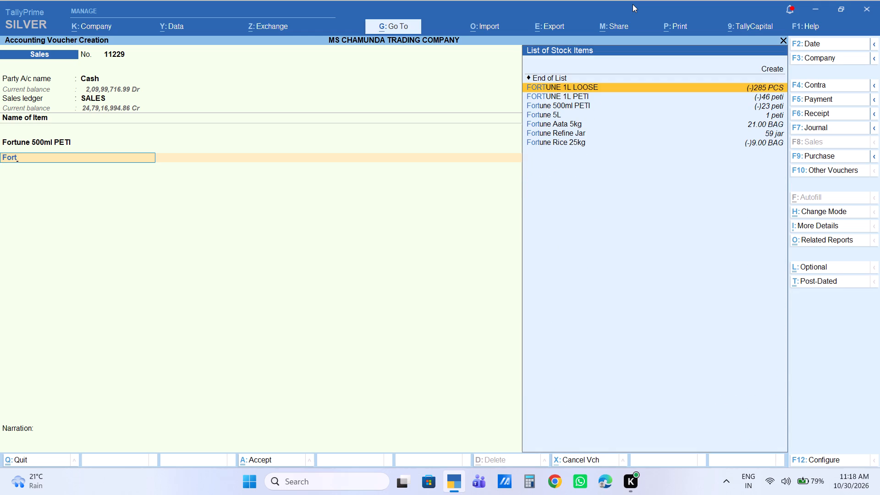
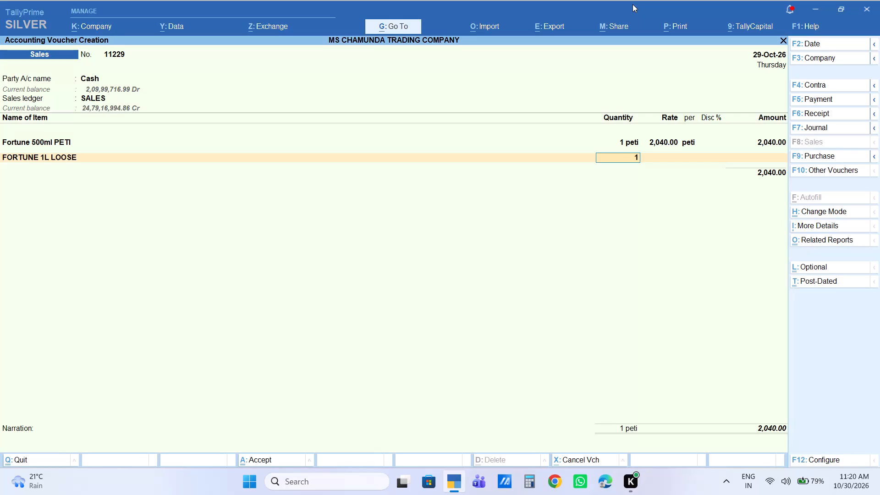
Replace FORTUNE 1L LOOSE on the second line with FORTUNE 1L PETI, quantity 1 peti, at a rate of 2,640.
key(Return)
key(Return)
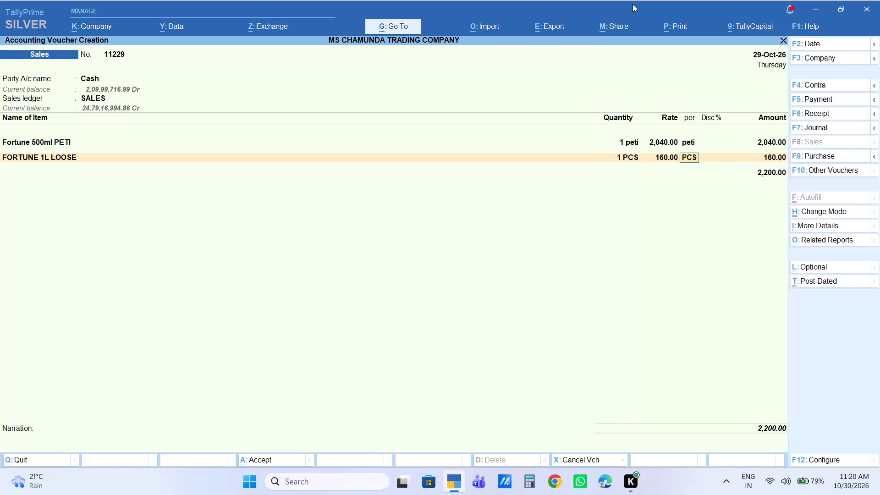
key(Return)
key(BackSpace)
key(BackSpace)
key(BackSpace)
key(BackSpace)
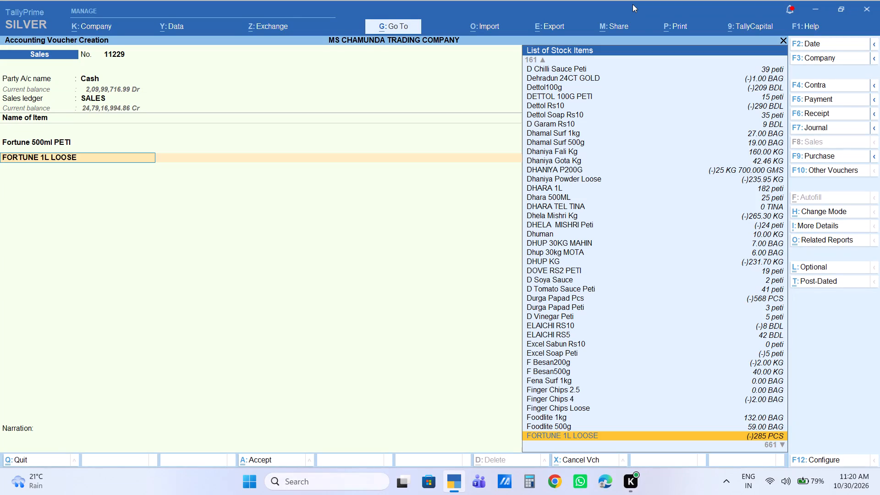
key(Down)
key(Return)
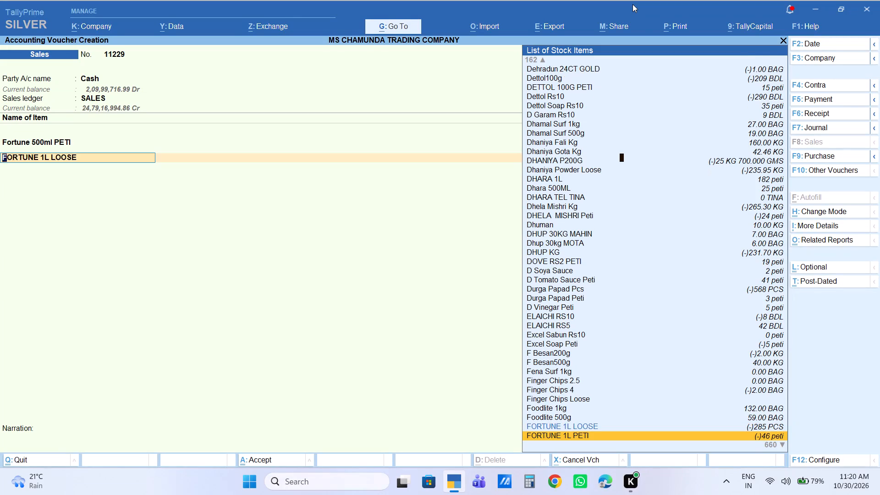
key(Return)
text(2640)
key(Return)
key(Return)
key(Return)
key(Return)
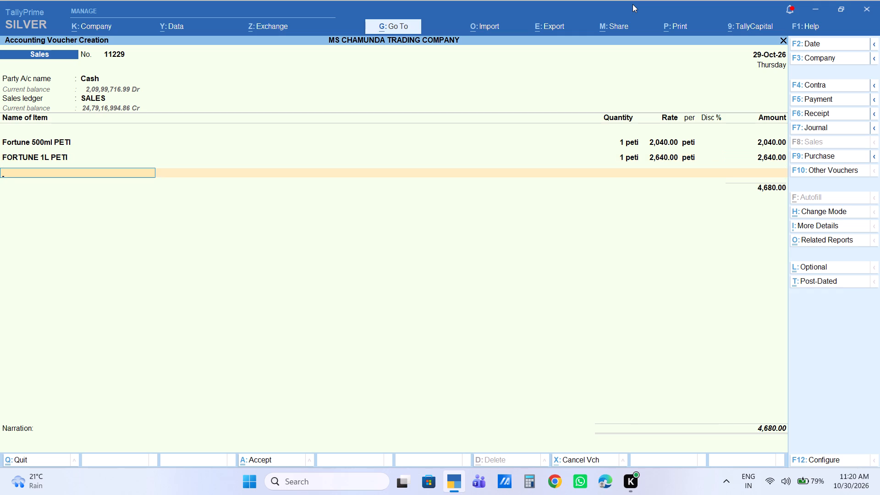
Add the item HATHI 1L with a quantity of 1 peti at the default rate of 3,075.
text(hathi1)
key(Return)
key(1)
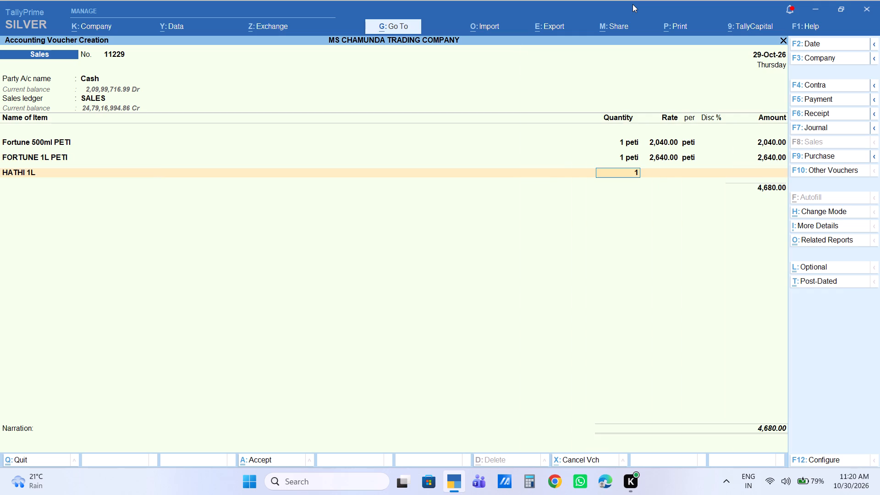
key(Return)
key(Return)
key(Return)
key(Return)
key(Return)
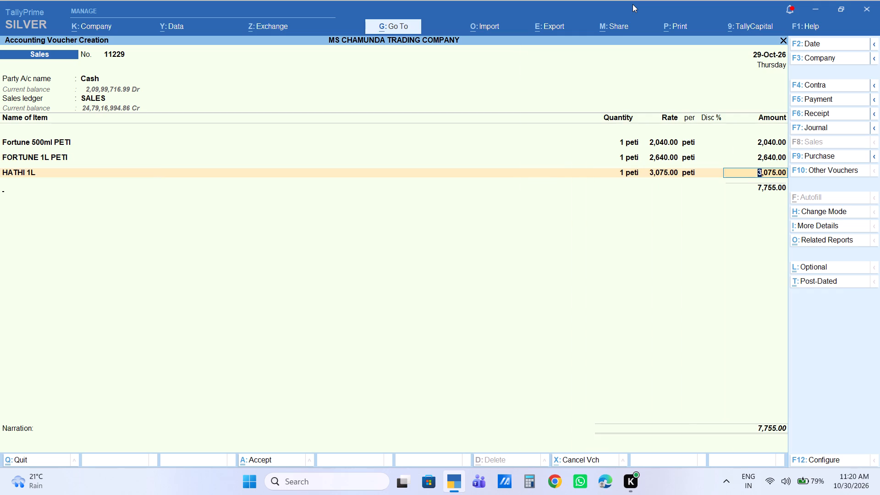
Add the item SALONI 500ML PETI with a quantity of 2 peti at the default rate of 3,450.
text(salon)
key(i)
text(50)
key(Down)
key(Down)
key(Return)
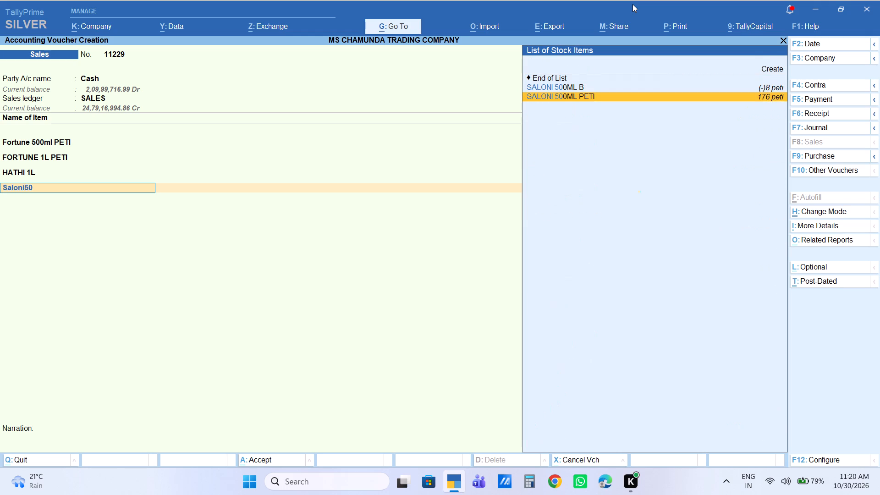
key(2)
key(Return)
key(Return)
key(Return)
key(Return)
key(Return)
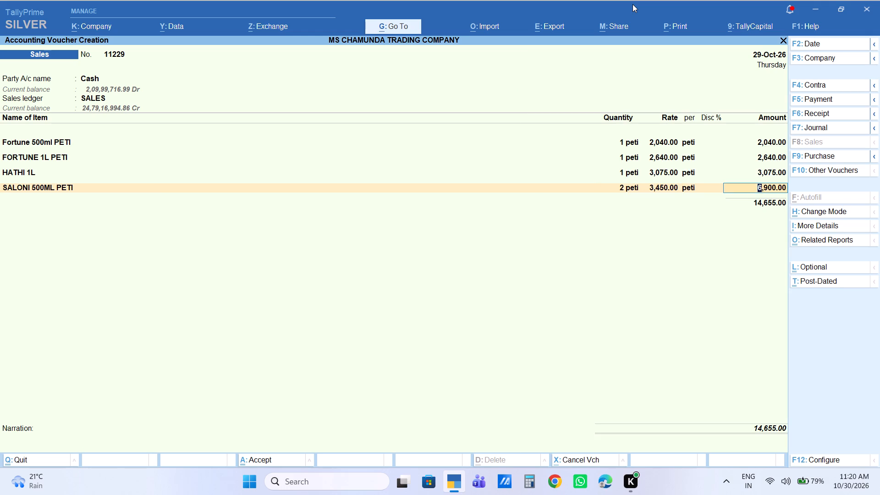
Add the item SALONI 1L PETI with a quantity of 2 peti at the default rate of 3,050.
text(saloni1)
key(Down)
key(Down)
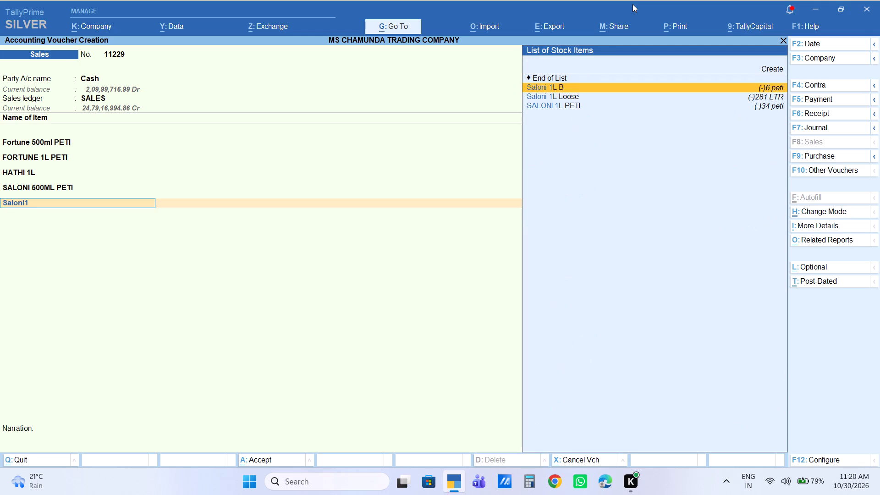
key(Down)
key(Return)
key(2)
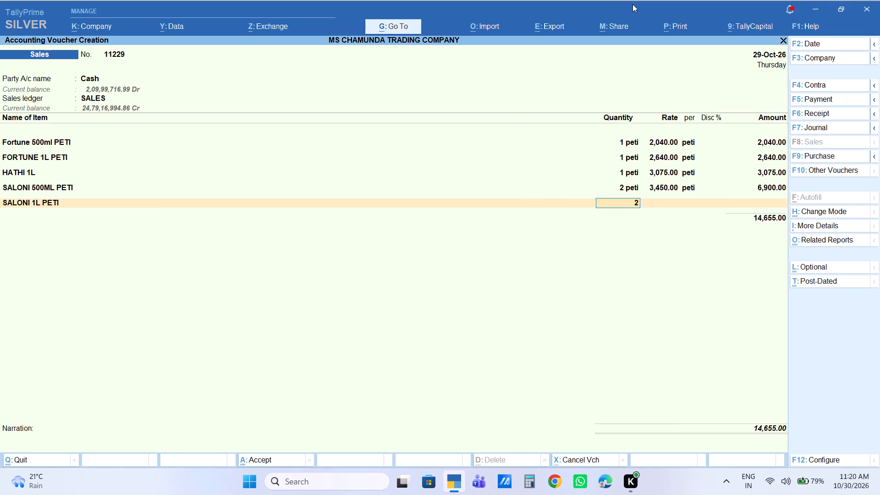
key(Return)
key(Return)
key(Return)
key(Return)
key(Return)
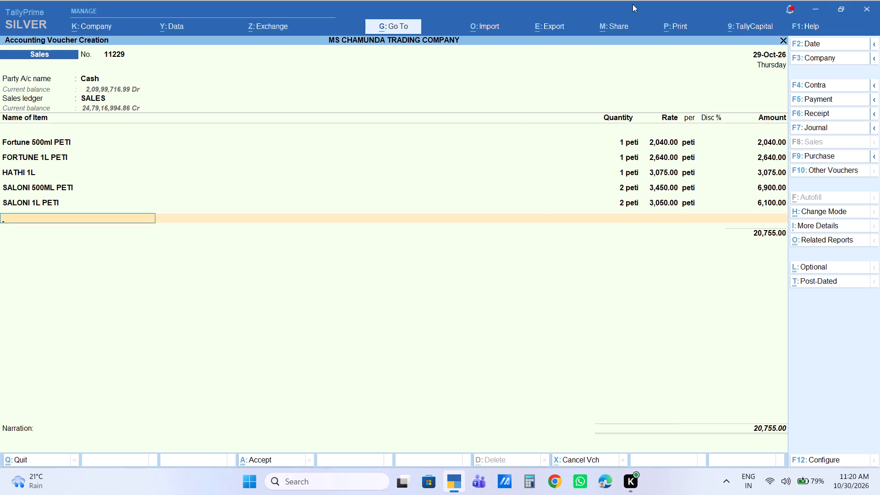
Add the item Aanand Aata 5kg with a quantity of 1 bag at the default rate of 1,050.
text(aata)
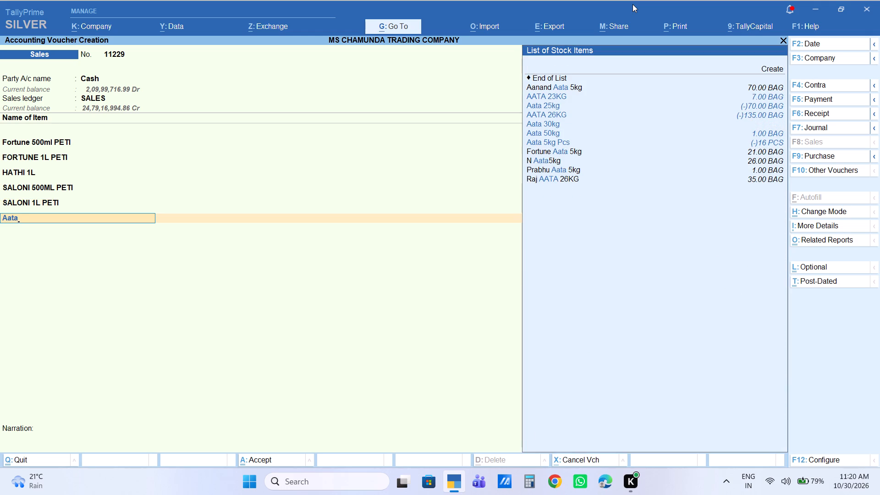
key(5)
key(Down)
key(Up)
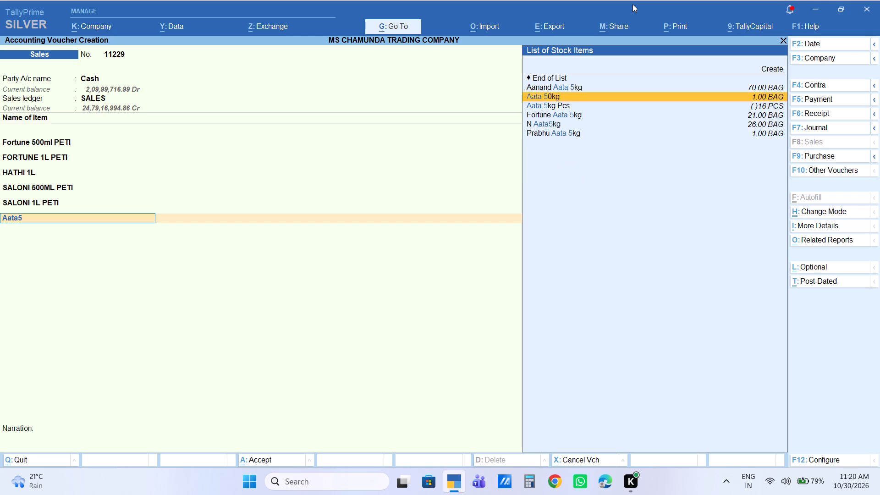
key(Return)
key(1)
key(Return)
key(Return)
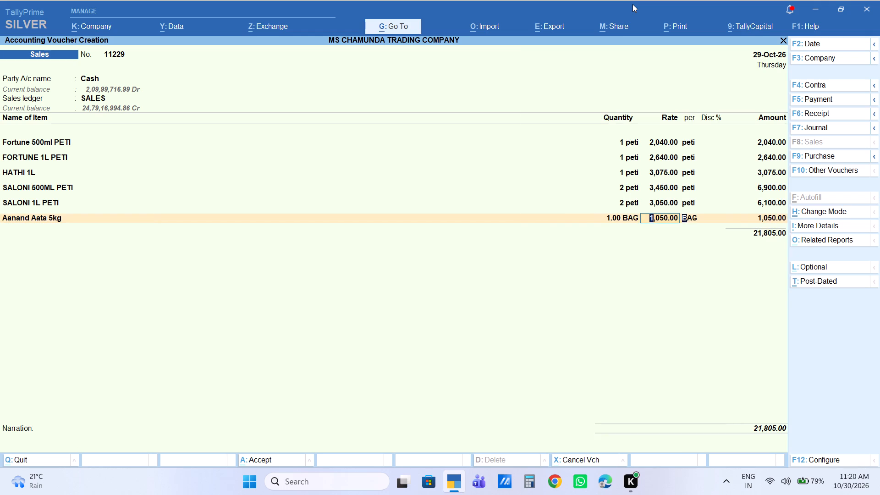
key(Return)
key(Return)
key(Return)
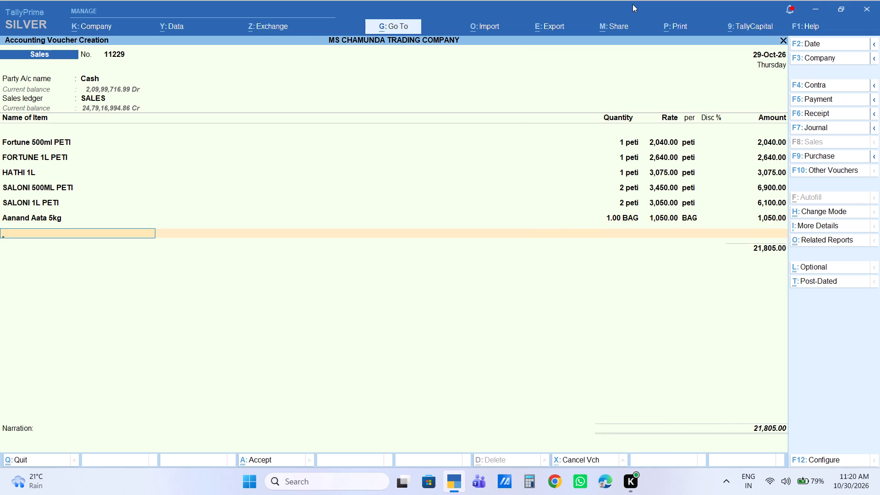
Add the item CHINI SF 50kg with a quantity of 1 bag at the default rate of 3,000.
text(sf)
key(Return)
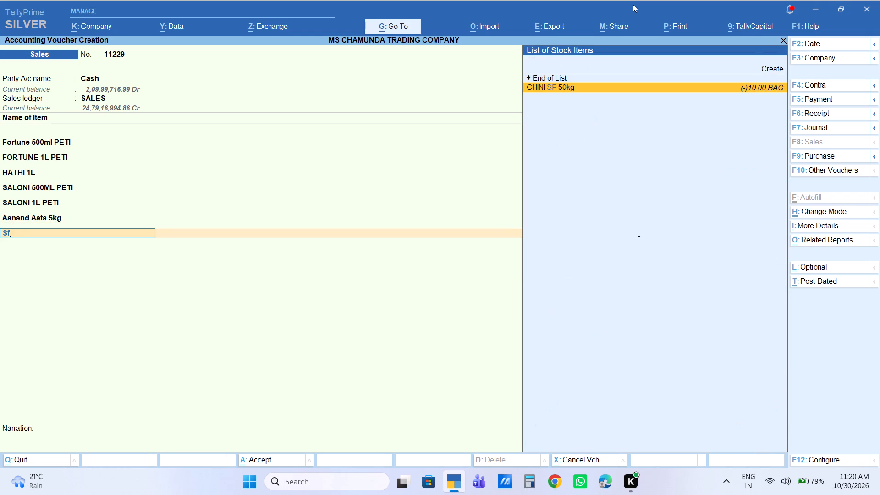
key(1)
key(Return)
key(Return)
key(Return)
key(Return)
key(Return)
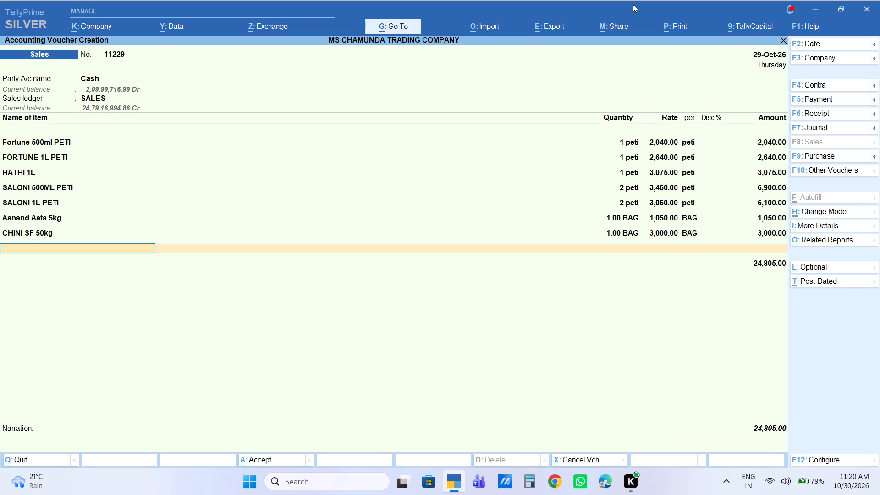
Add the item M Garam Rs10 with a quantity of 20 PCS at the default rate of 8.
text(m gara)
key(Down)
key(Down)
key(Down)
key(Down)
key(Up)
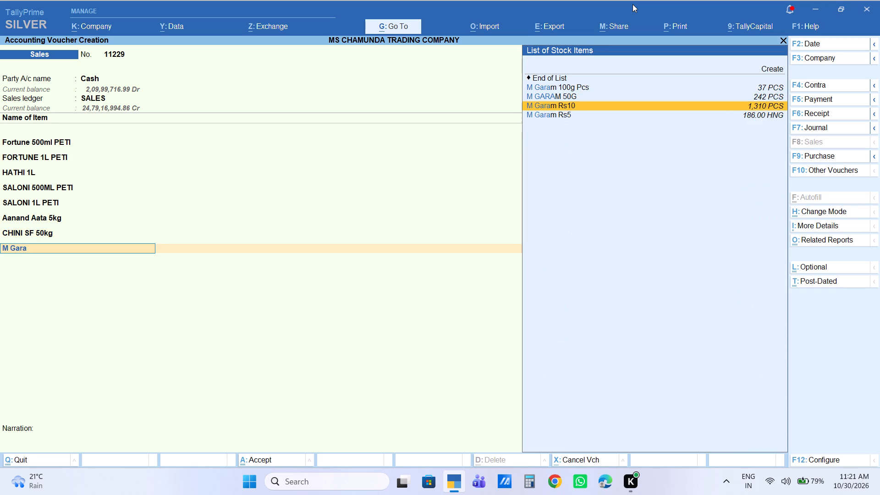
key(Return)
text(20)
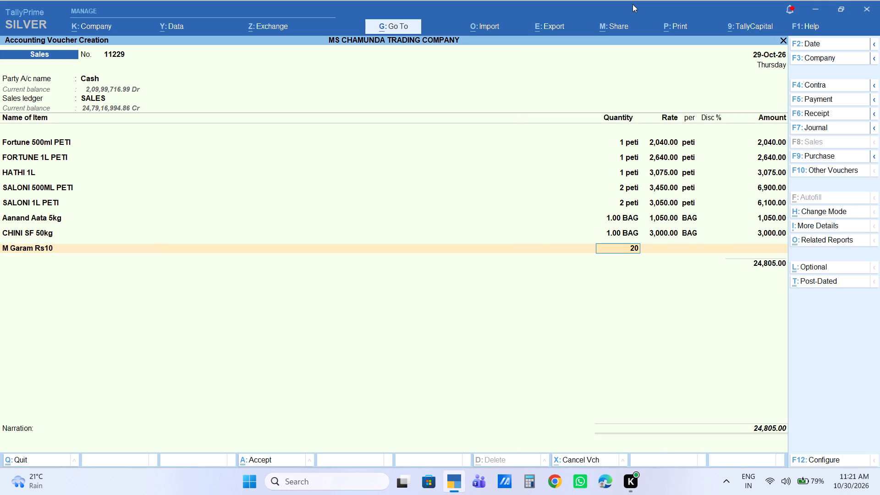
key(Return)
key(Return)
key(Return)
key(Return)
key(Return)
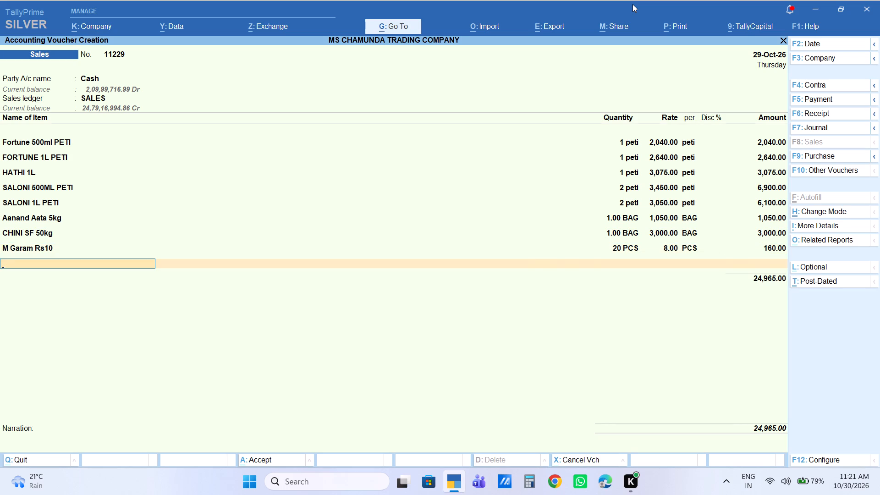
Add the item M Meat Rs10 with a quantity of 20 PCS at the default rate of 8.
text(m mea)
key(Down)
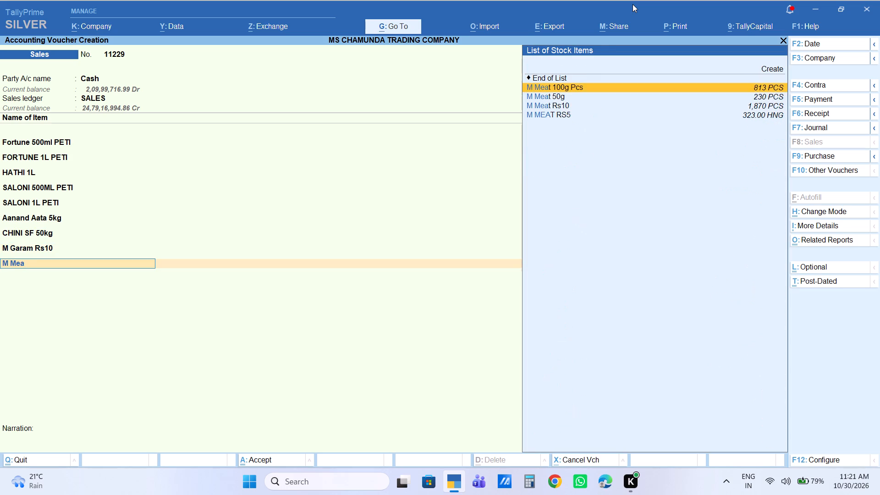
key(Down)
key(Down)
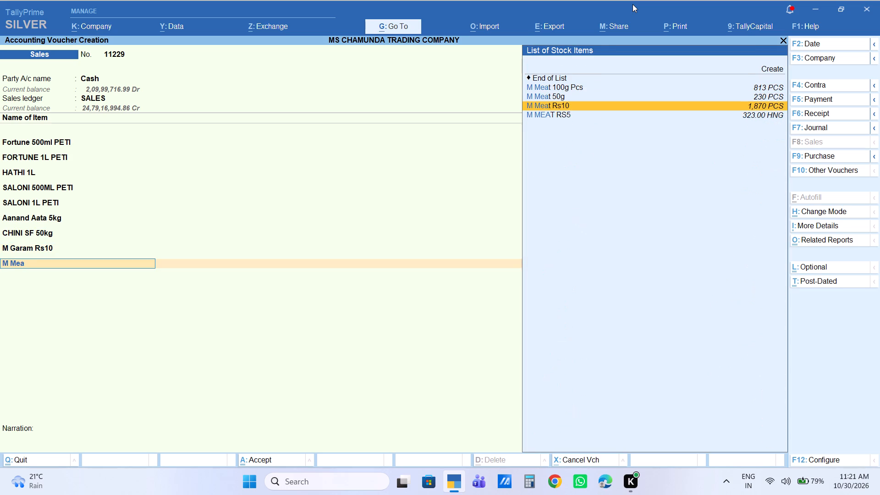
key(Return)
text(20)
key(Return)
key(Return)
key(Return)
key(Return)
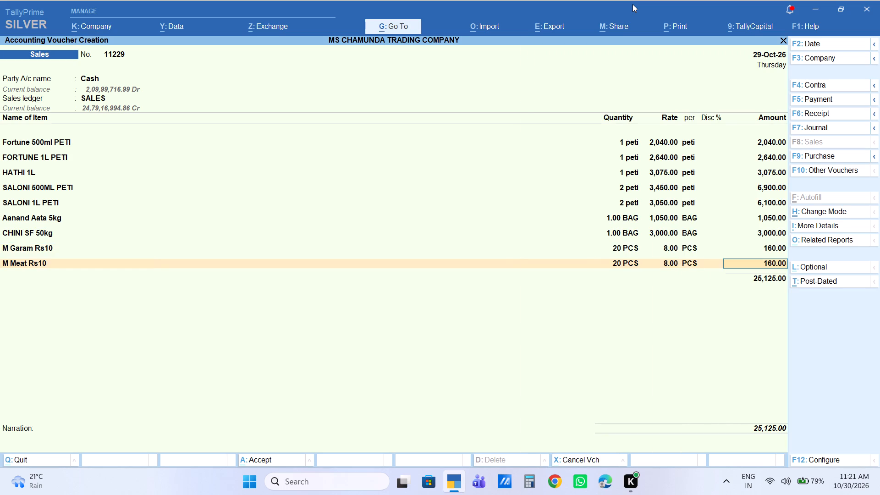
key(Return)
Add the item GOOD LITE 1KG with a quantity of 1 bag and set its amount to 200.
text(goo)
key(Down)
key(Return)
key(1)
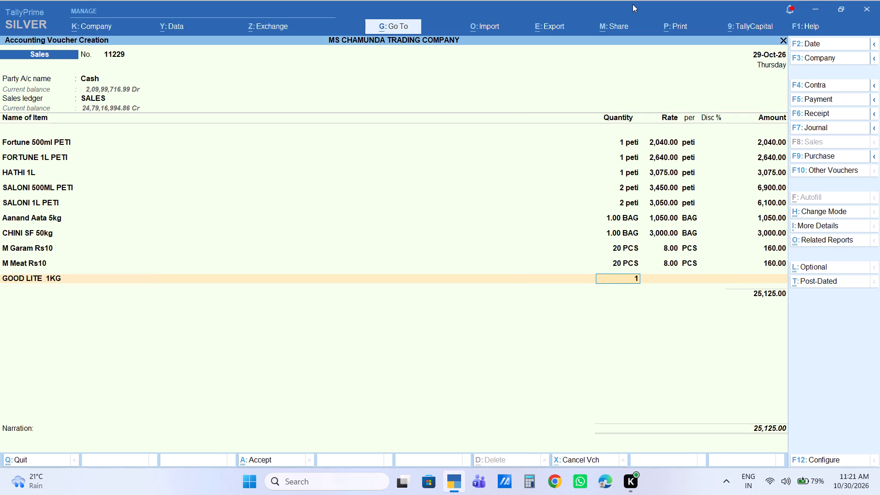
key(Return)
key(Return)
key(Return)
key(Return)
key(Return)
key(BackSpace)
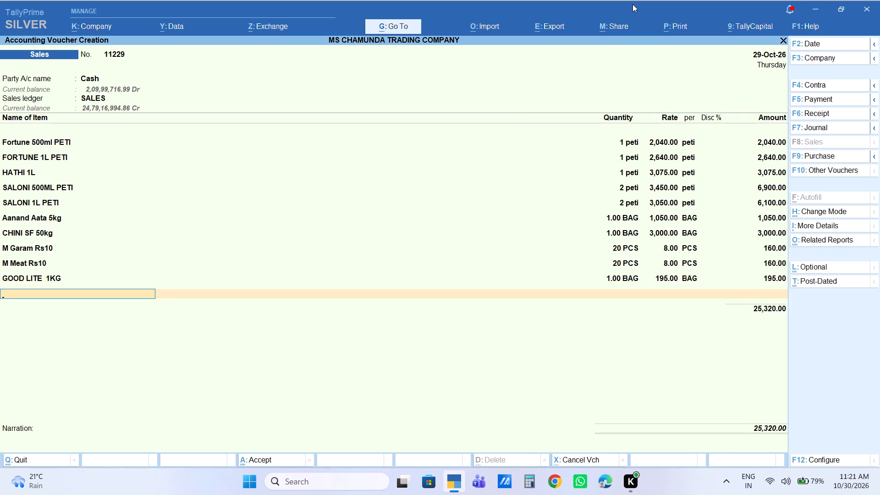
text(200\)
key(Return)
key(BackSpace)
key(Return)
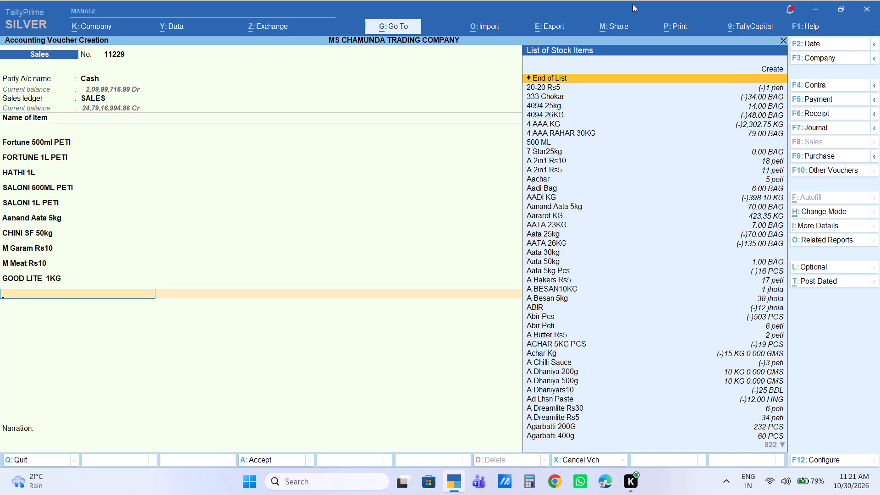
Add the item GOOD LITE500G with a quantity of 1 bag at the default rate of 210.
text(goo)
key(Down)
key(Down)
key(Return)
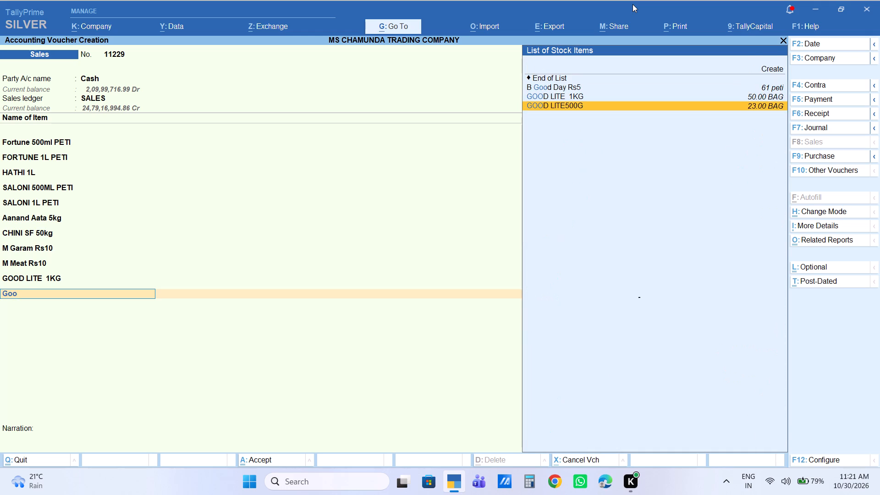
key(1)
key(Return)
key(Return)
key(Return)
key(Return)
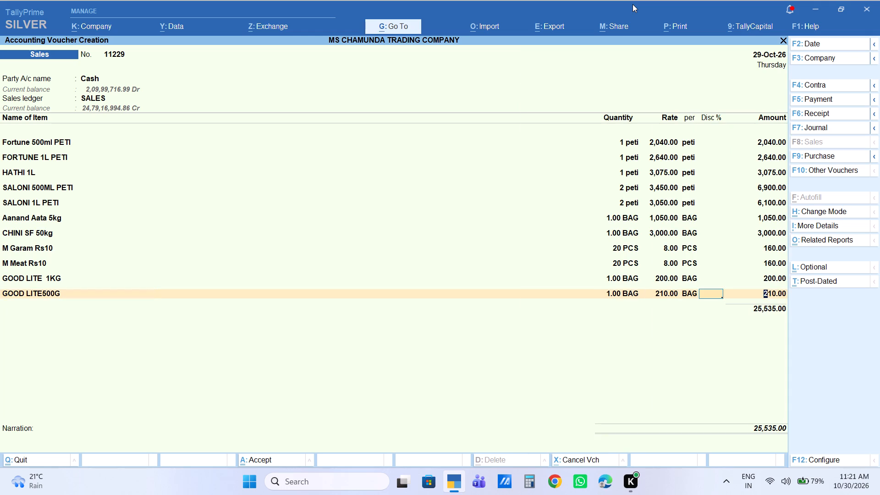
key(Return)
Add the item GHEE100G PCS with a quantity of 12 PCS at the default rate of 22.
text(ghee)
key(Down)
key(Down)
key(Down)
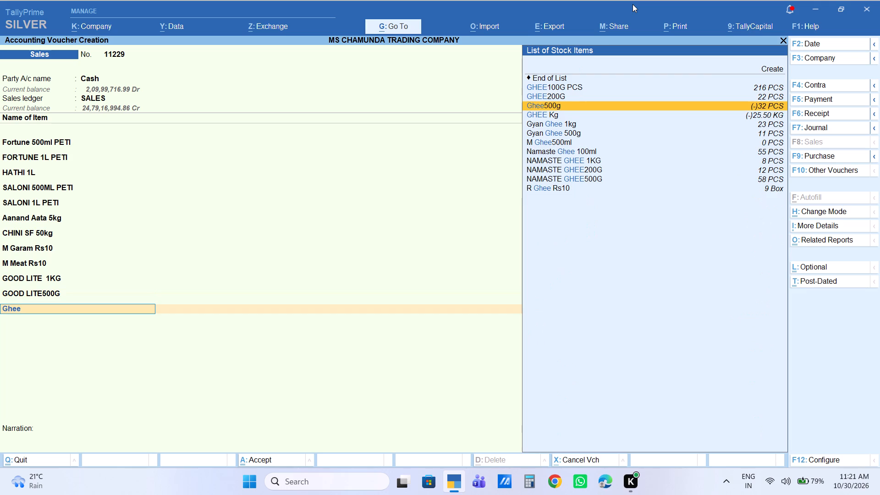
key(Up)
key(Down)
key(Down)
key(Down)
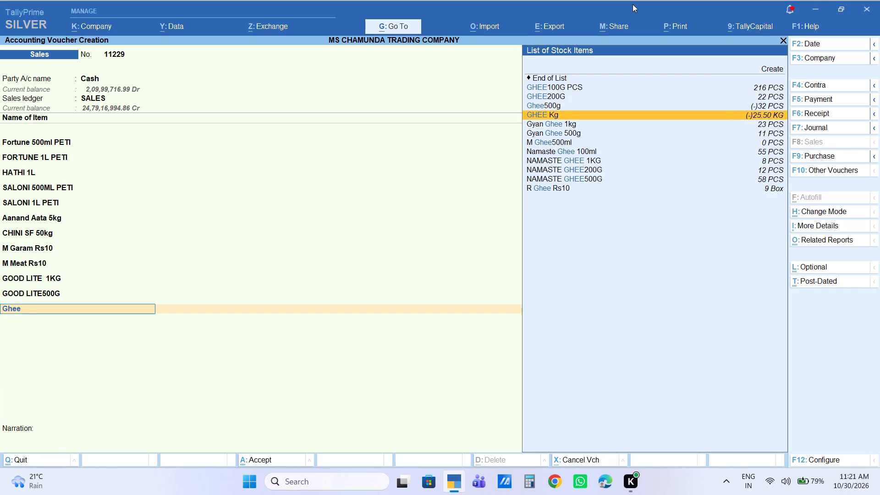
key(Up)
key(Up)
key(Up)
key(Up)
key(Return)
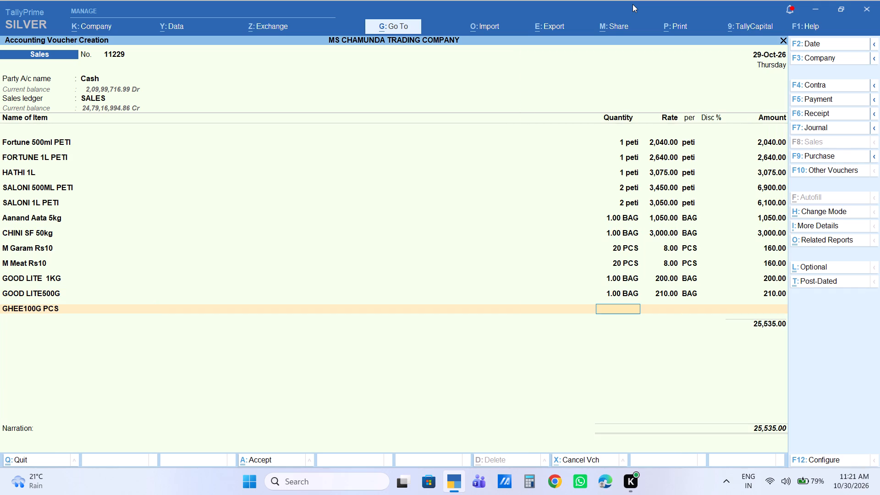
text(12)
key(Return)
key(Return)
key(Return)
key(Return)
key(Return)
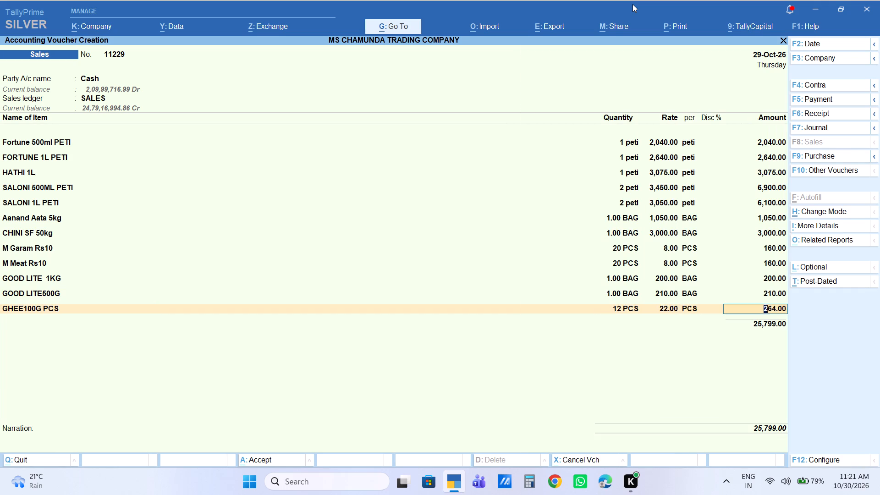
Add the item Dhamal Surf 1kg with a quantity of 1 bag and set its amount to 1,460.
text(dhama)
key(Down)
key(Return)
key(1)
key(Return)
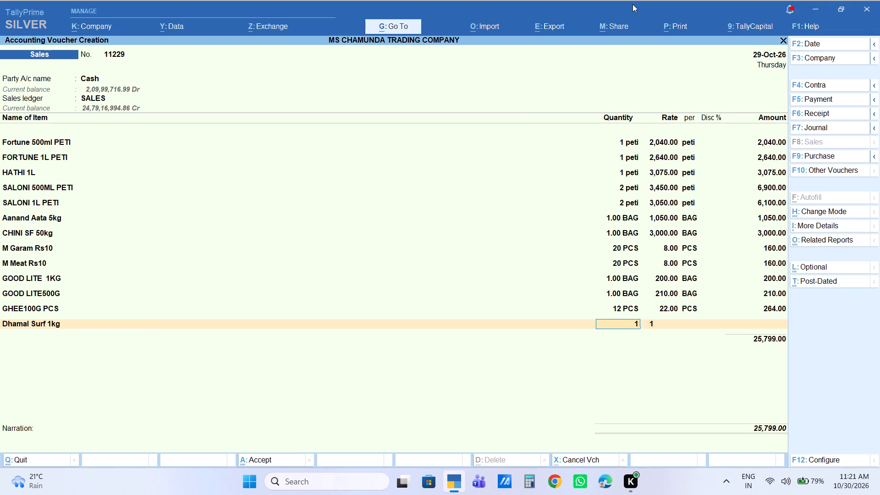
key(Return)
key(Return)
key(Return)
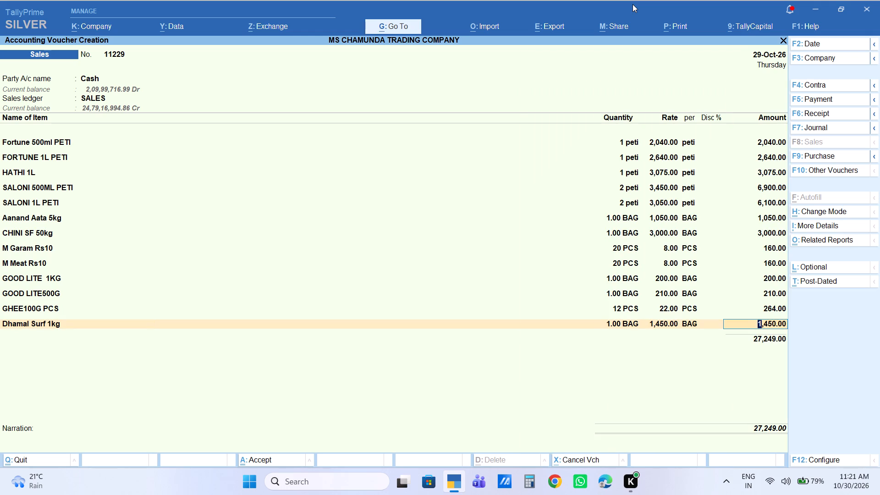
text(1460)
key(Return)
key(Return)
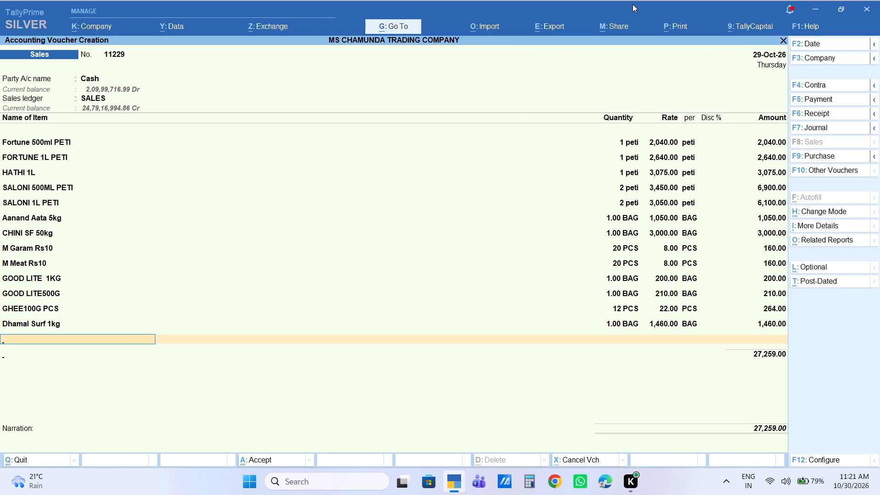
Add the Labour Charge ledger below the stock items with an amount of 30.
text(la)
key(Return)
key(Return)
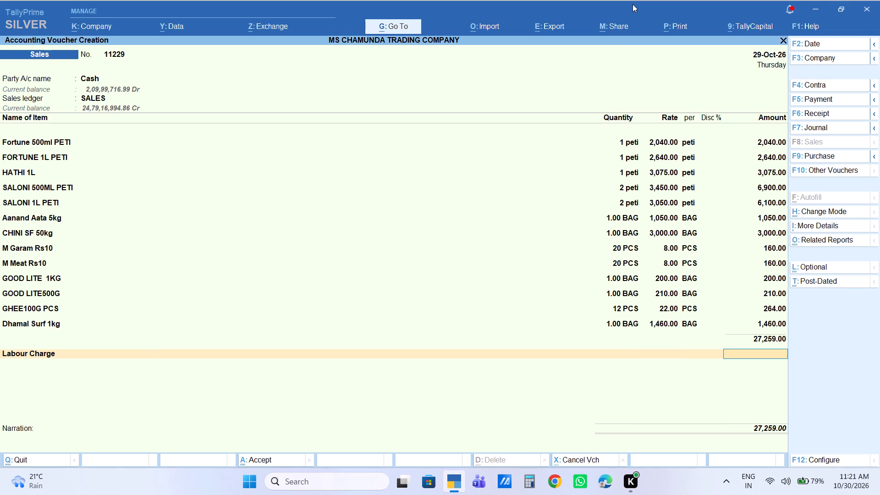
text(30)
key(Return)
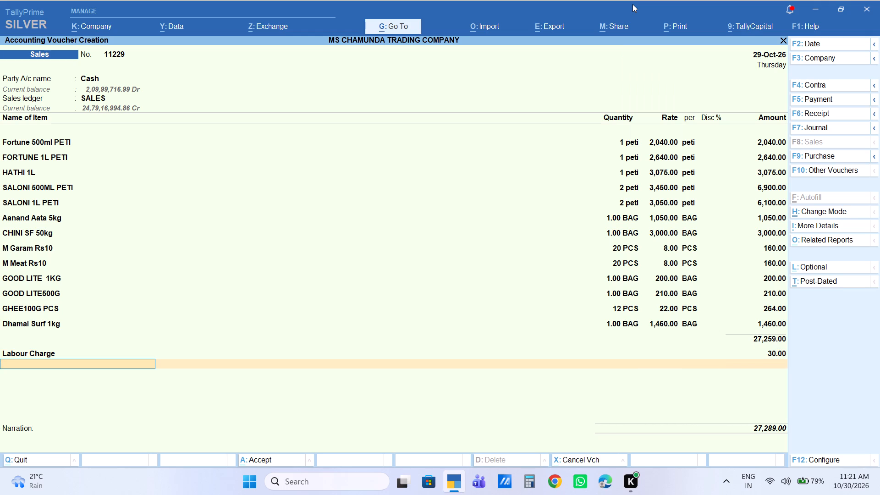
Add the item Sahnai Tina after Dhamal Surf 1kg with a quantity of 2 TINA at the default rate of 2,160.
key(BackSpace)
key(BackSpace)
key(BackSpace)
key(BackSpace)
key(Return)
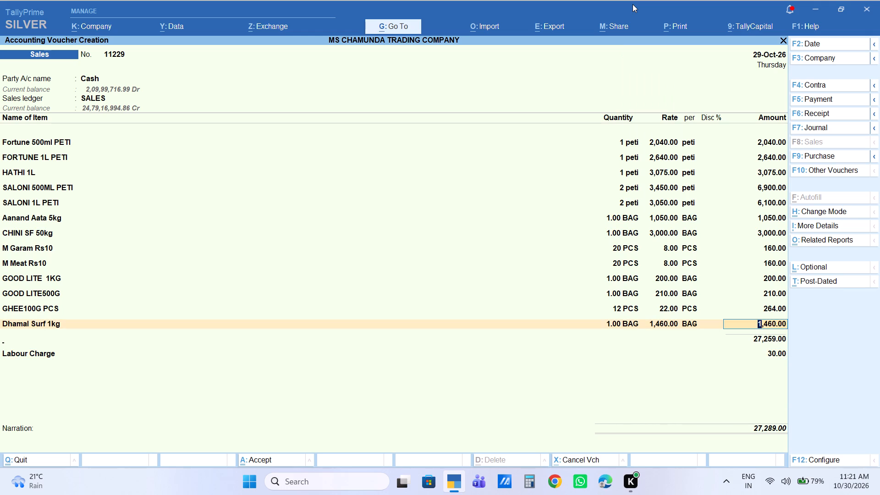
text(sahnai)
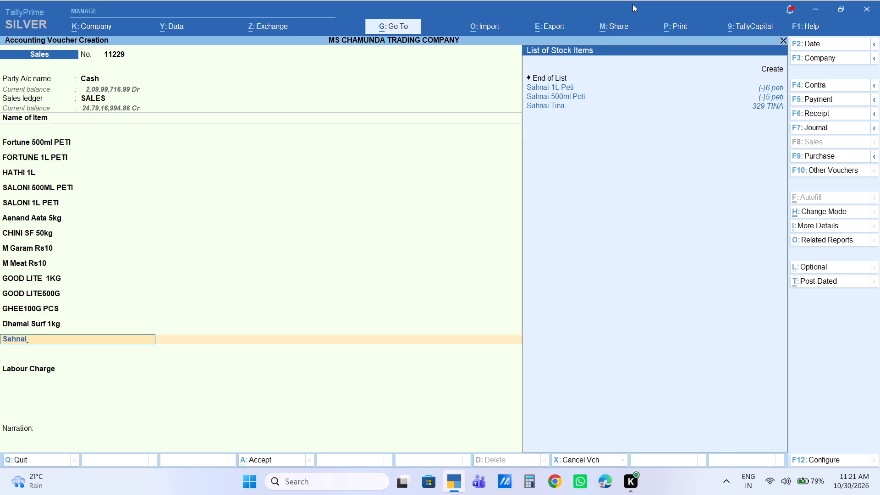
key(Down)
key(Down)
key(Down)
key(Return)
key(2)
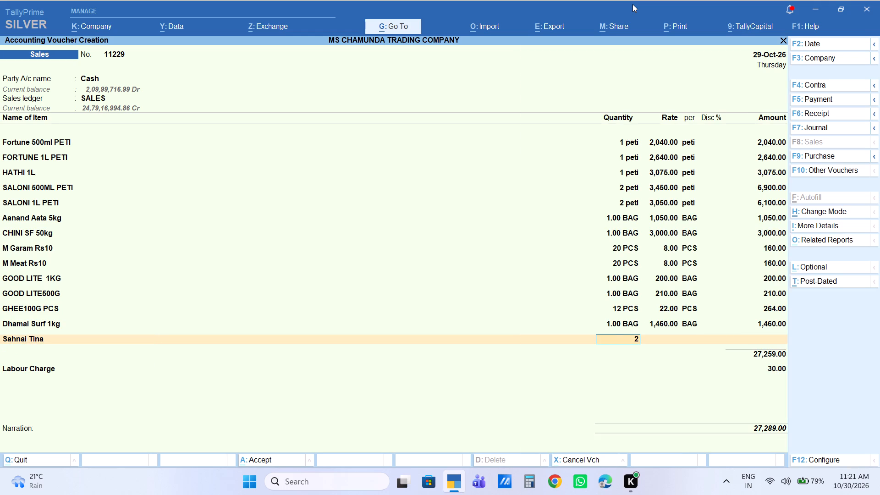
key(Return)
key(Return)
key(Return)
key(Return)
key(Return)
key(Return)
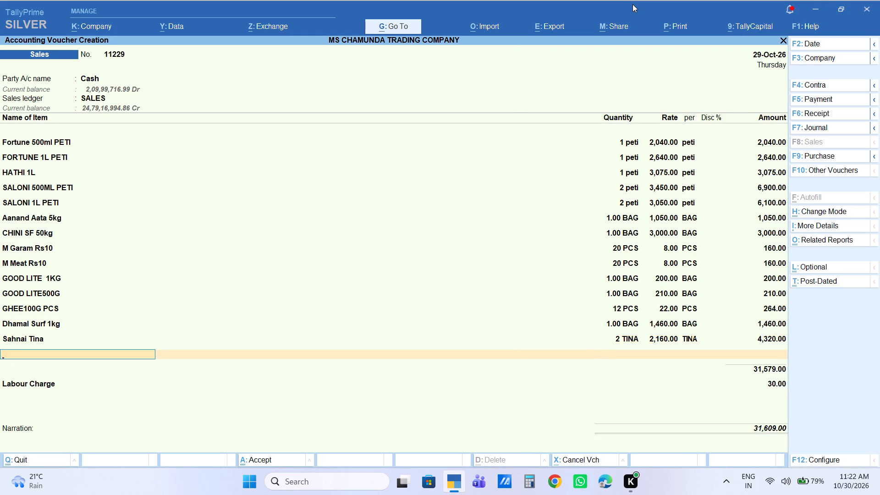
Set the Labour Charge amount to 34.
key(Return)
key(Return)
text(34)
key(Return)
Leave the narration empty and save sales voucher No. 11229.
key(Return)
key(Return)
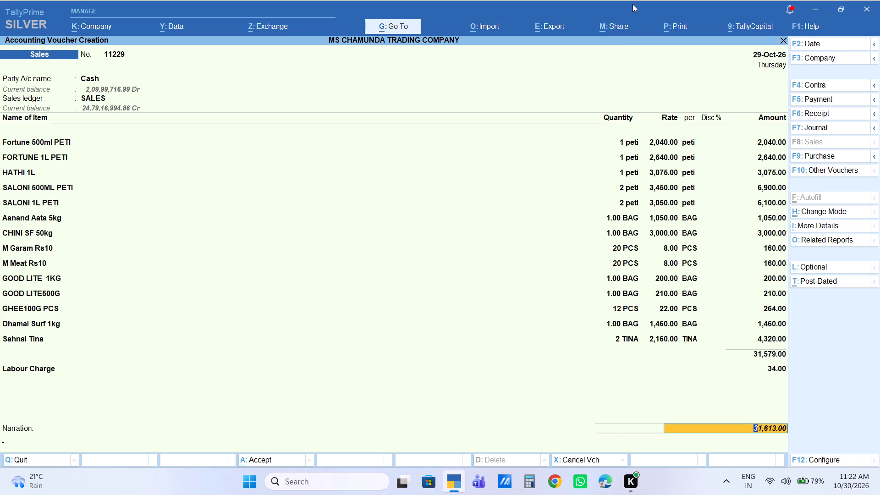
key(Return)
key(Return)
key(Return)
Close the blank new sales voucher without entering anything and return to the Gateway of Tally.
key(Escape)
key(Escape)
key(Escape)
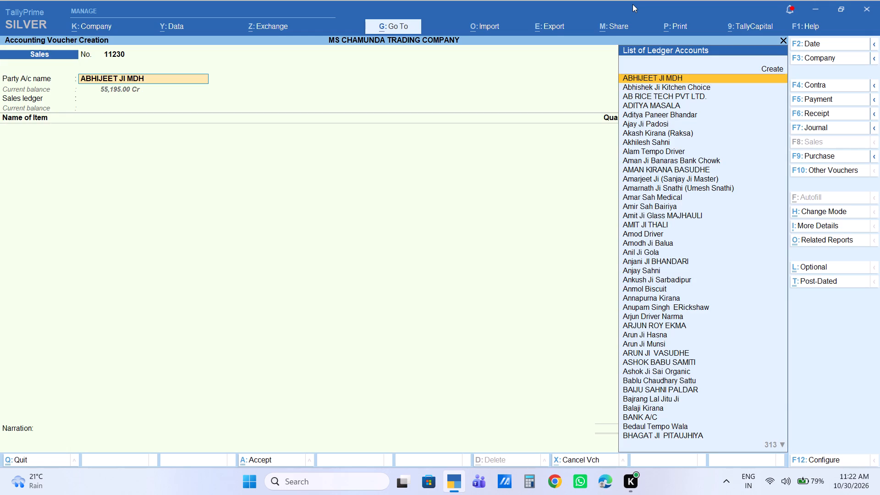
key(Escape)
key(Escape)
key(Escape)
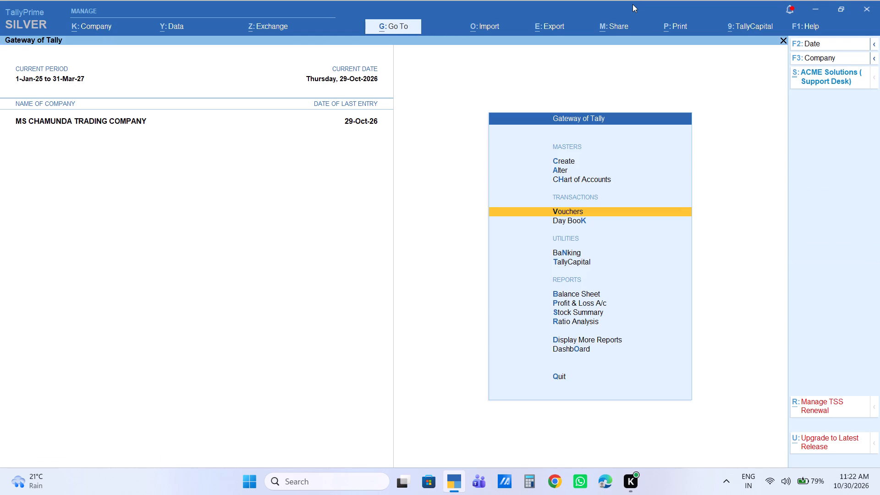
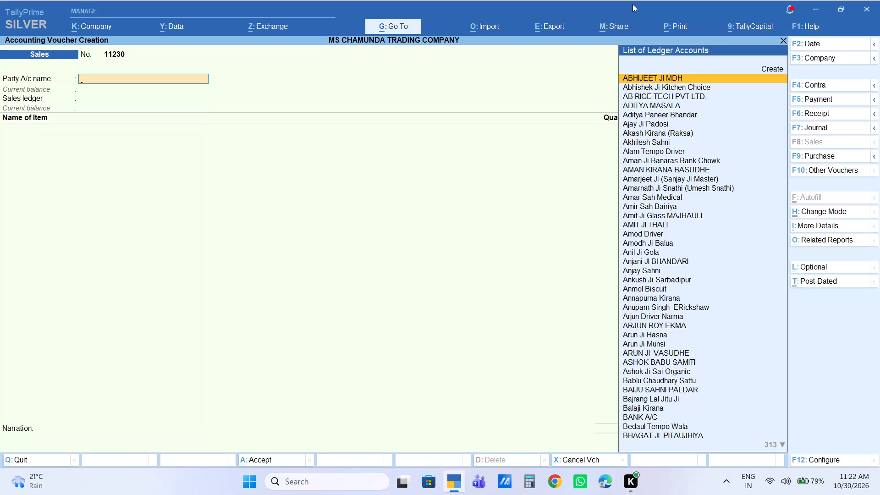
Leave the blank sales voucher and open purchase voucher No. 1153 from the October entries of stock item Mombatti Rs 5.
key(Escape)
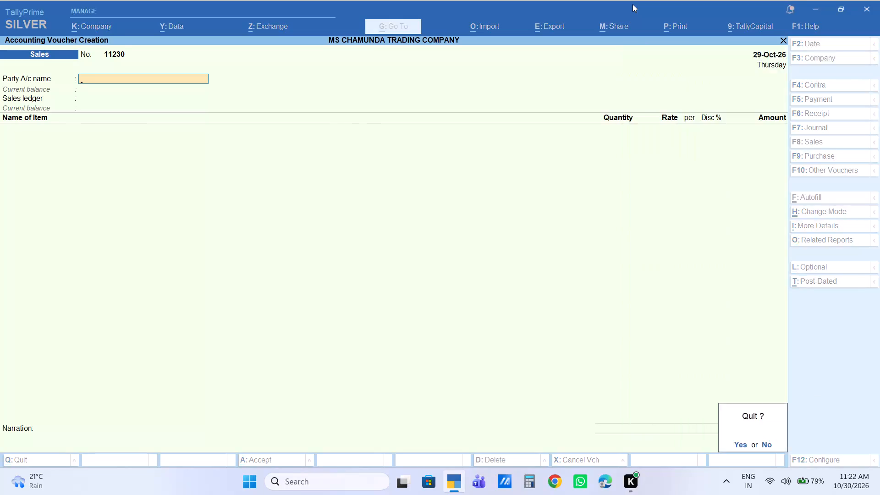
key(Escape)
text(di)
key(Return)
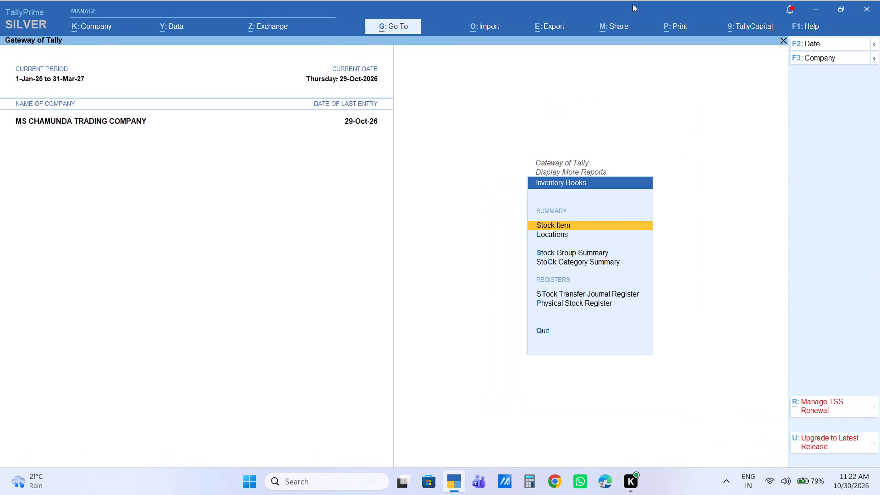
text(mom)
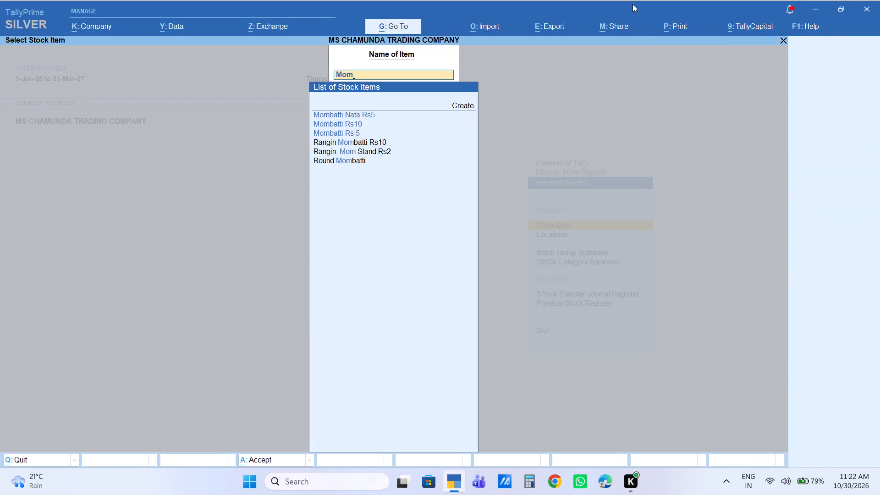
key(Down)
key(Down)
key(Down)
key(Return)
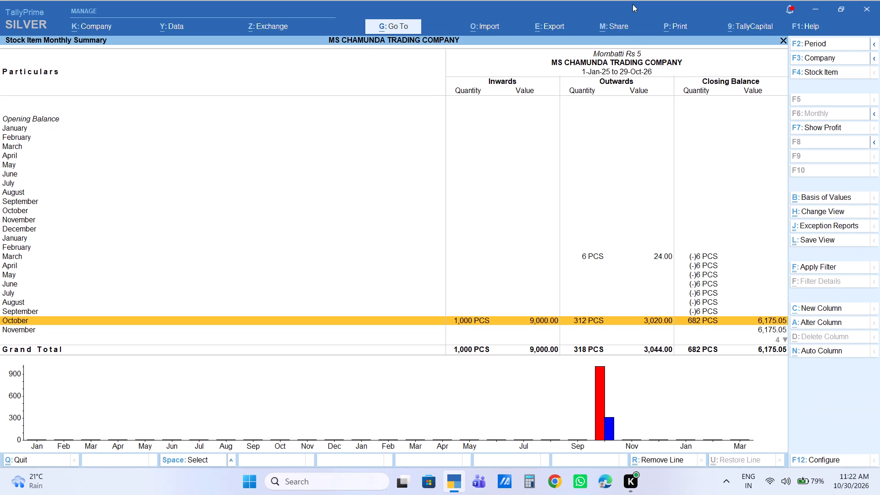
key(Return)
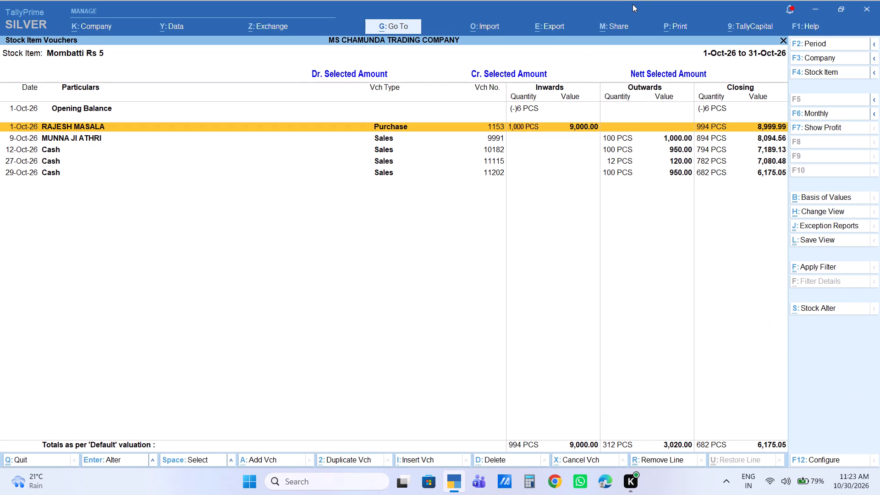
key(Return)
key(Return)
key(Return)
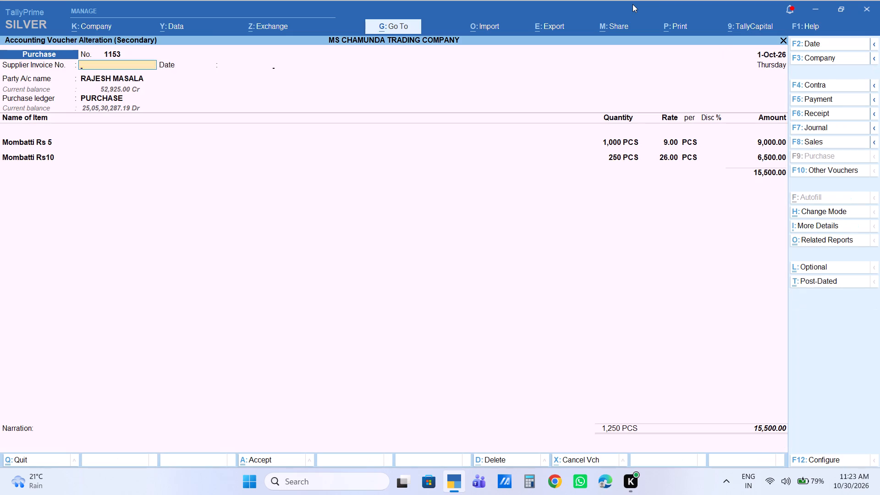
From its line in purchase voucher No. 1153, rename the stock item Mombatti Rs 5 as Mombatti Rs 5(A) and save it.
key(Return)
key(Return)
key(Return)
key(Return)
key(Return)
key(Return)
key(Return)
key(Return)
key(BackSpace)
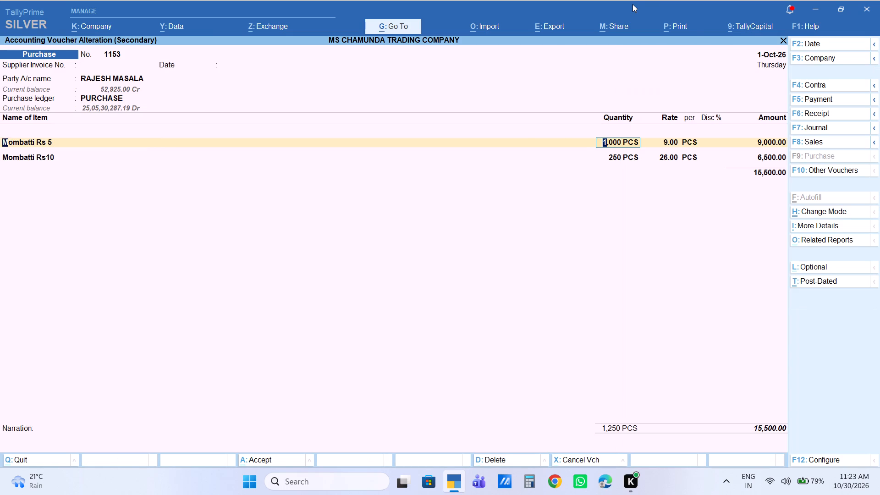
key(ctrl+Return)
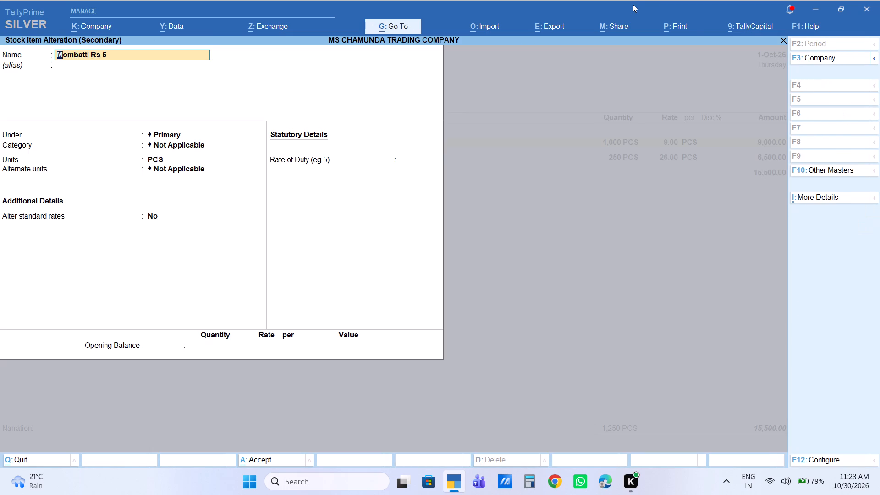
key(Right)
key(Right)
key(Right)
key(Right)
key(Right)
key(Right)
key(Right)
key(Right)
key(Right)
key(Right)
key(Right)
key(Right)
key(Right)
key(Right)
key(Right)
key(Right)
key(Right)
key(Right)
key(Right)
key(Right)
key(shift+parenleft)
key(a)
key(BackSpace)
key(a)
key(shift+parenright)
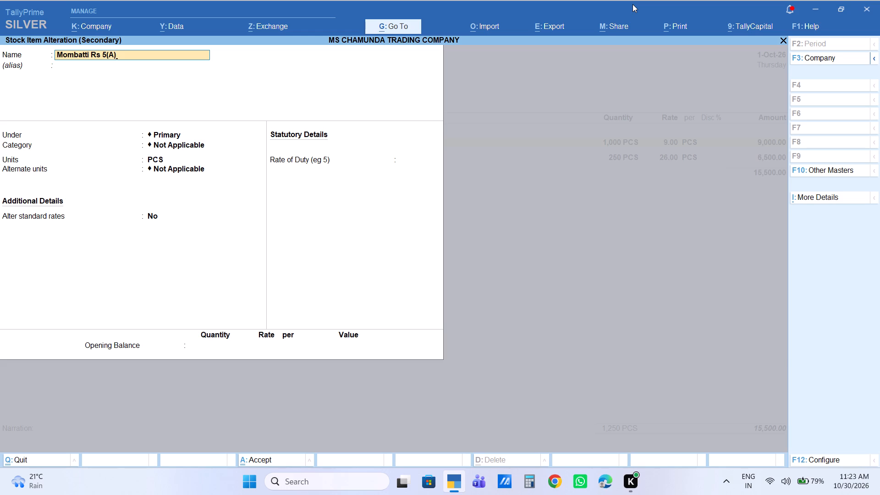
key(Return)
key(ctrl+a)
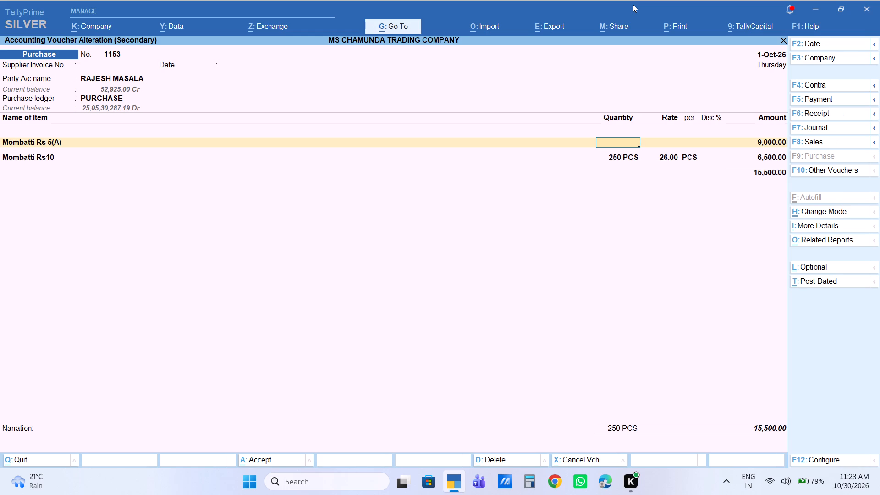
Leave the voucher without saving it and reopen purchase voucher No. 1153 from the October entries of Mombatti Rs 5(A).
key(Escape)
key(Escape)
key(Escape)
key(Return)
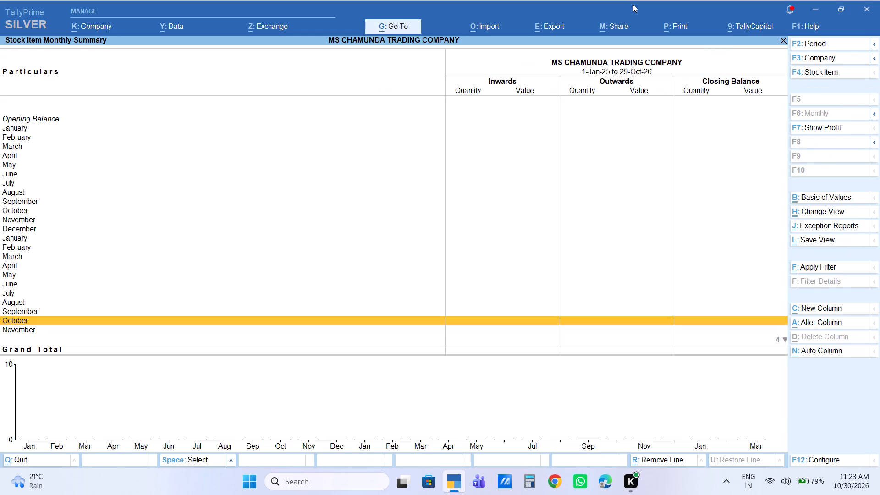
key(Escape)
key(Escape)
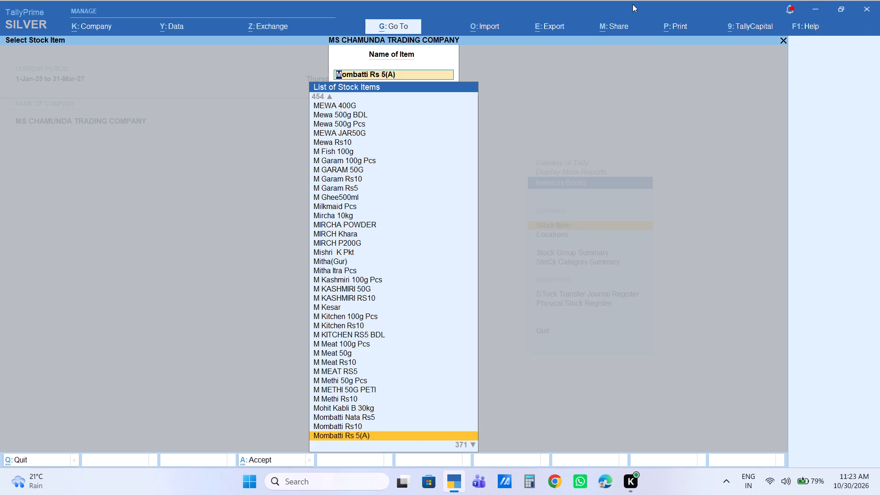
key(Return)
key(Escape)
key(Escape)
key(Return)
key(Return)
key(Return)
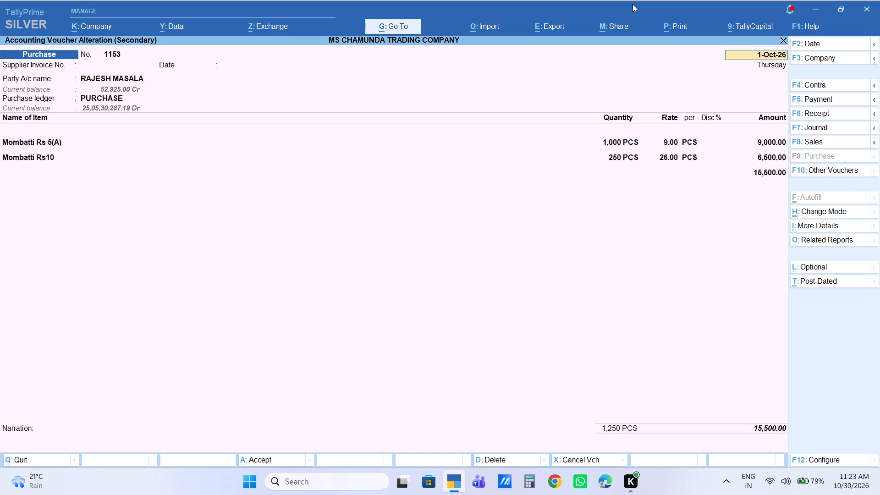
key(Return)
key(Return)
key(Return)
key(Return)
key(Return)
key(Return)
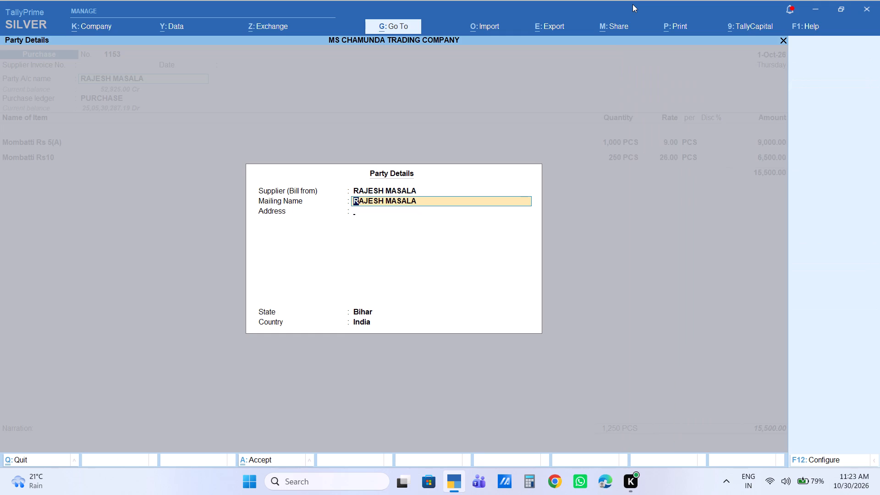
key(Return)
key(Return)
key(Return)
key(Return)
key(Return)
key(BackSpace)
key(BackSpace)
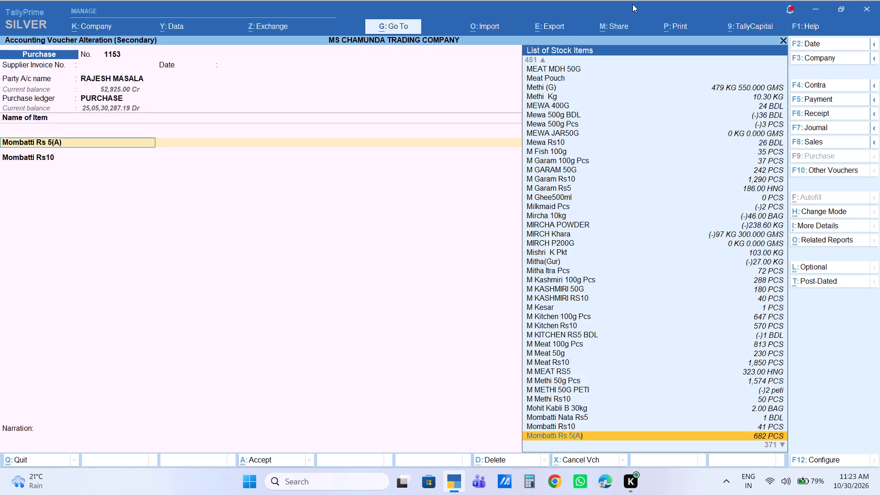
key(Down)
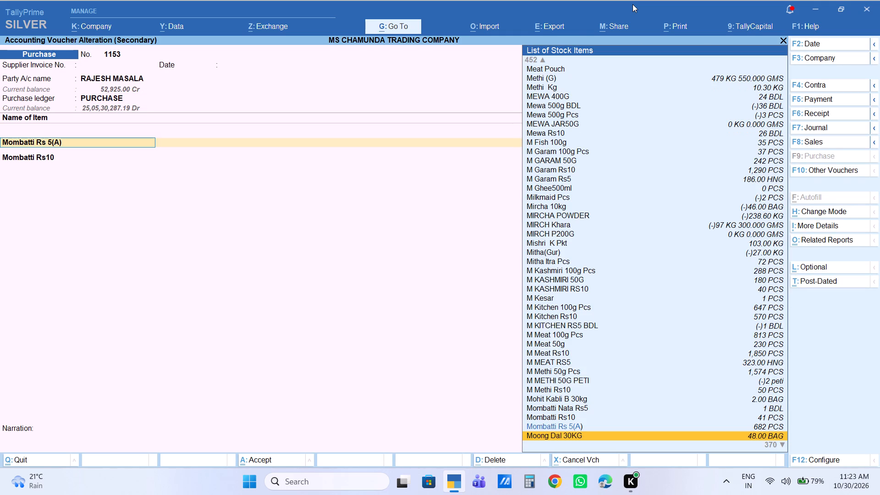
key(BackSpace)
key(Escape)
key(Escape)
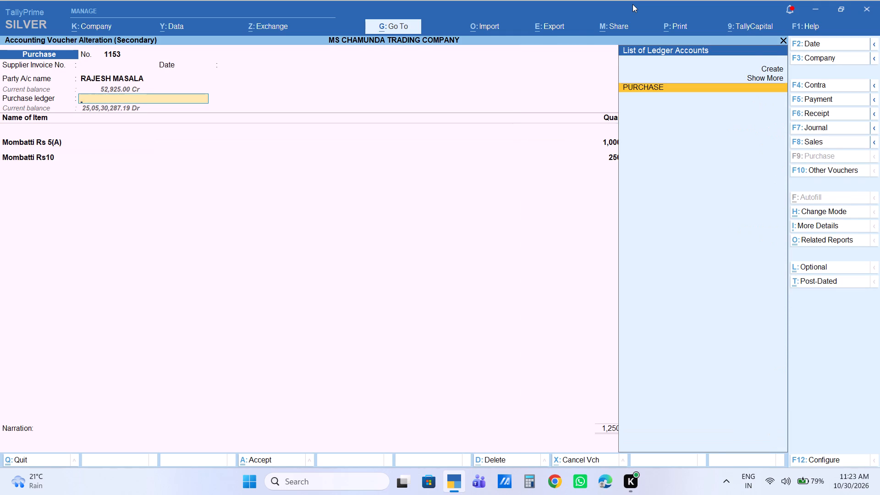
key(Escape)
From its line in purchase voucher No. 1153, rename the stock item Mombatti Rs10 as Mombatti Rs10(A) and save it.
key(Return)
key(Return)
key(Return)
key(Return)
key(Return)
key(Return)
key(Return)
key(Return)
key(Return)
key(Return)
key(Return)
key(Return)
key(Return)
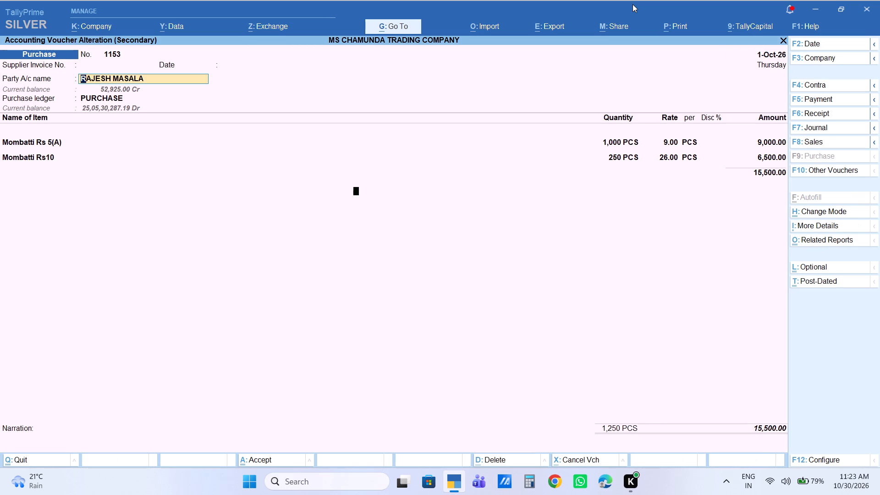
key(Return)
key(Return)
key(Return)
key(Return)
key(Return)
key(Return)
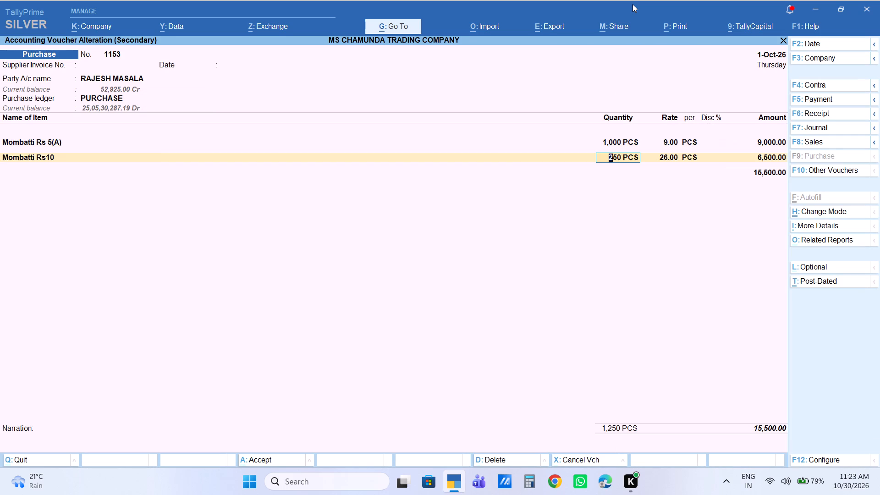
key(BackSpace)
key(ctrl+Return)
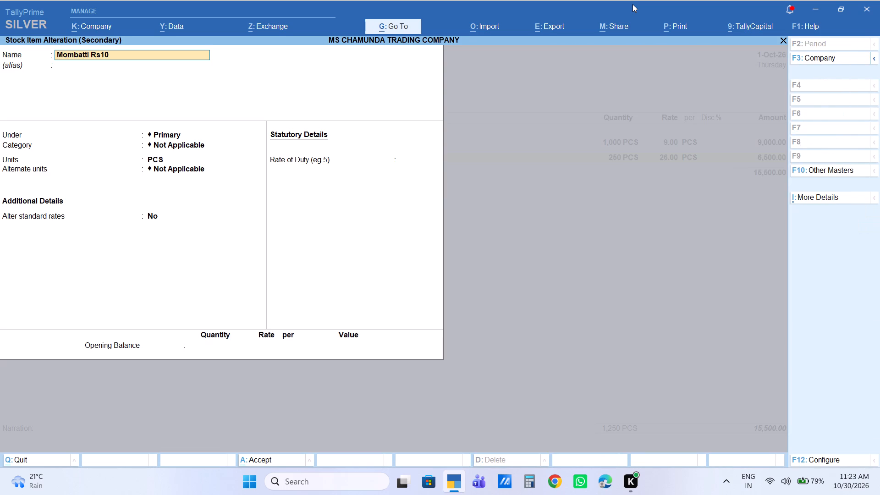
key(Right)
key(Right)
key(Right)
key(Right)
key(Right)
key(Right)
key(Right)
key(Right)
key(Right)
key(Right)
key(Right)
key(Right)
key(Right)
key(Right)
key(Right)
key(Right)
key(Right)
key(Right)
key(Right)
key(Right)
key(shift+parenleft)
key(a)
key(shift+parenright)
key(Return)
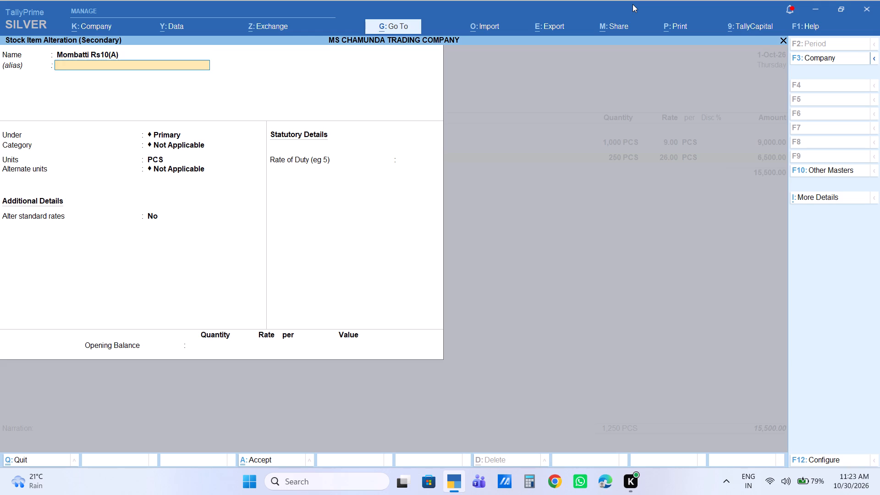
key(ctrl+a)
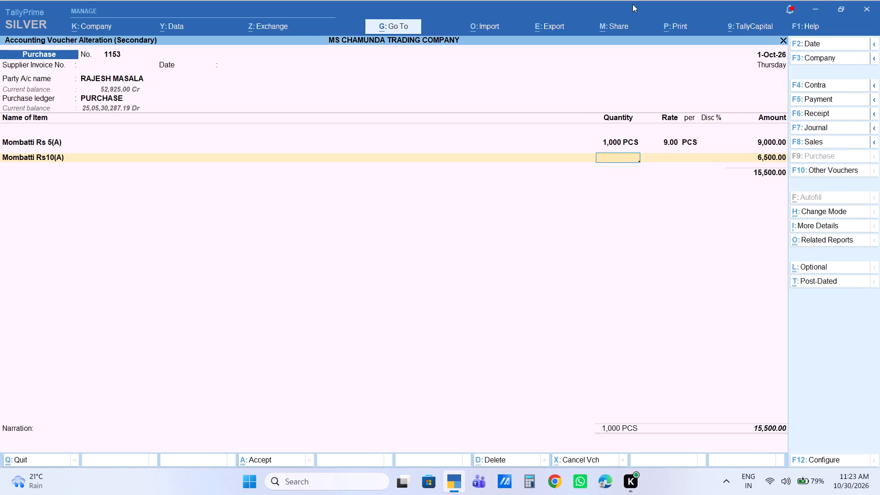
Leave the voucher without saving it and reopen purchase voucher No. 1153 to check both renamed item lines.
key(Escape)
key(Escape)
key(Escape)
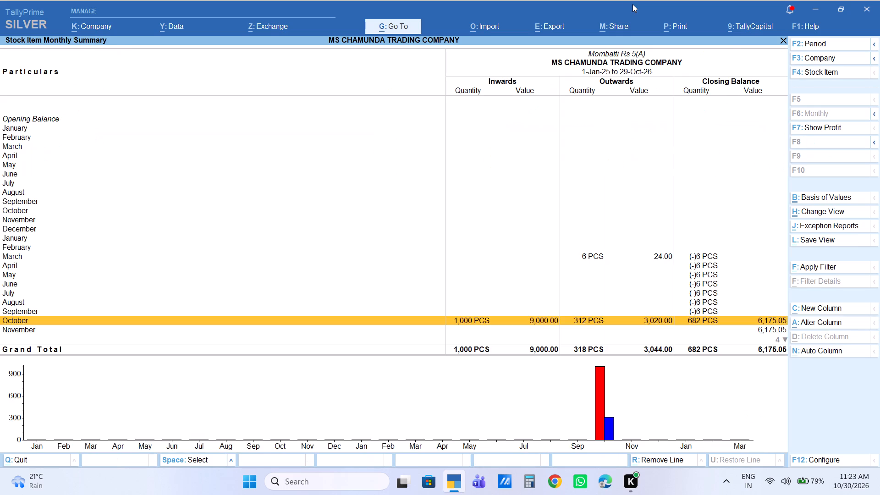
key(Return)
key(Return)
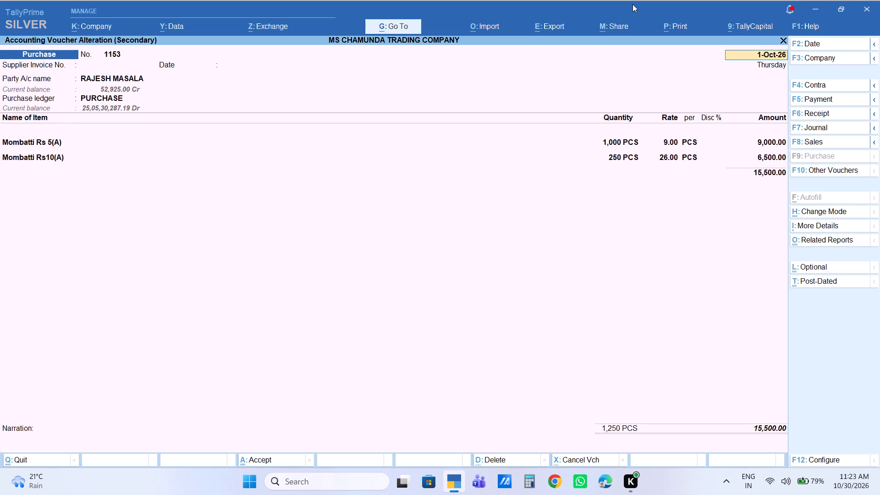
Close purchase voucher No. 1153 and the stock item reports without changes and return to the Gateway of Tally.
key(Escape)
key(Escape)
key(Escape)
key(Escape)
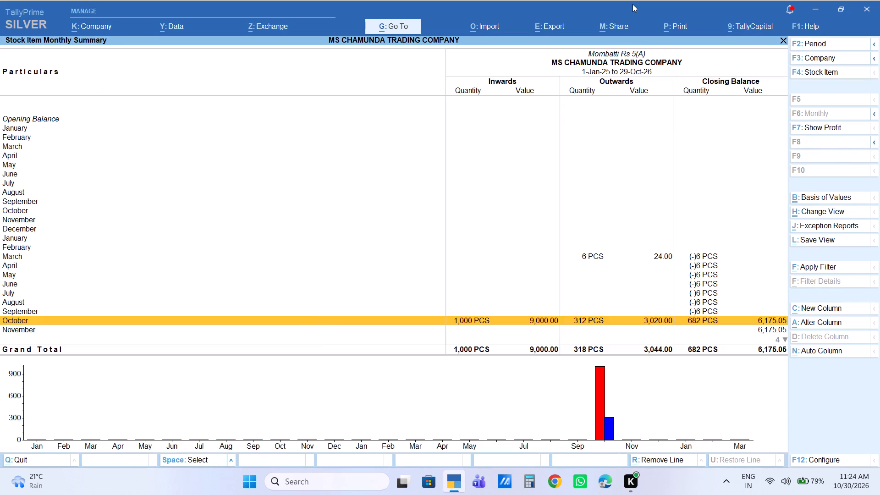
key(Escape)
key(Escape)
key(Escape)
key(Escape)
key(Escape)
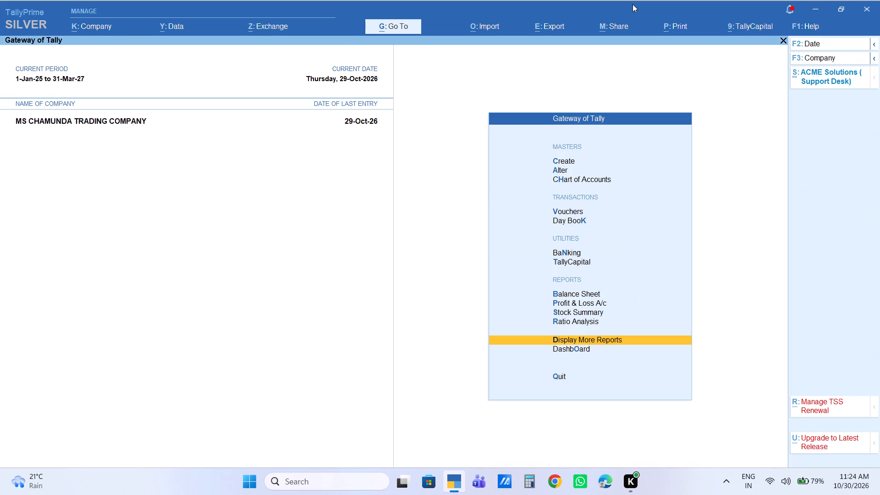
Start a new sales voucher with Cash as the party account and SALES as the sales ledger.
key(Up)
key(Up)
key(Up)
key(Up)
key(Up)
key(Up)
key(Up)
key(Up)
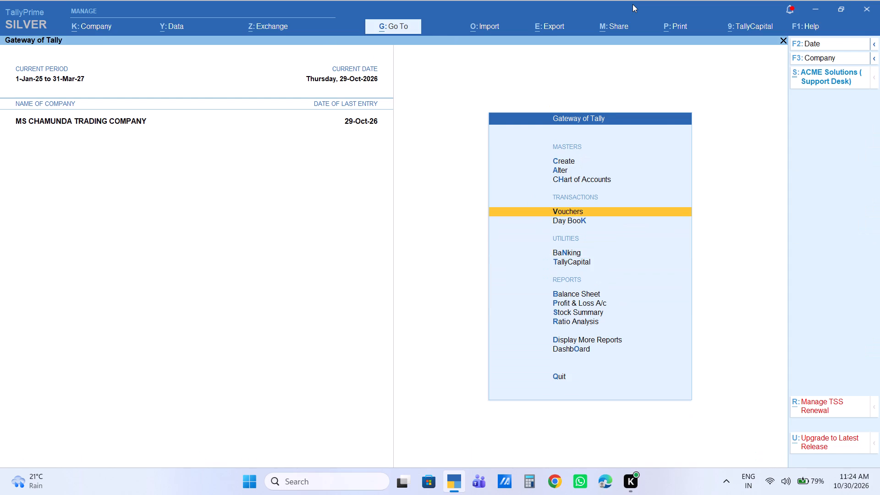
key(Return)
key(F8)
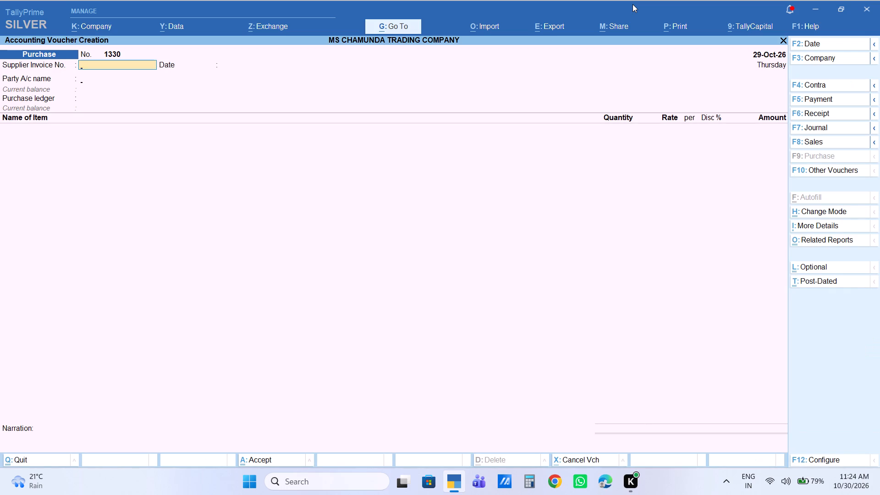
text(CAS)
key(Return)
key(Return)
key(Return)
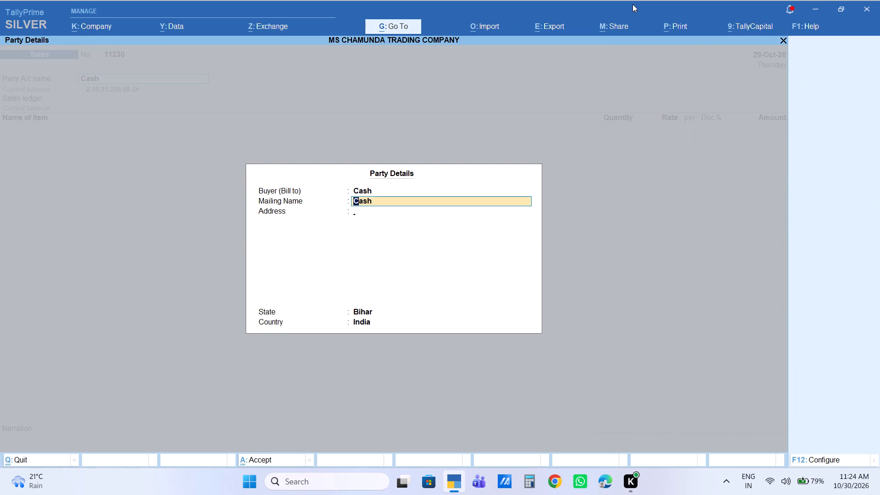
key(Return)
key(Return)
key(Return)
Add FORTUNE 1L PETI to the voucher with a quantity of 1 peti at the rate of 2,640.
text(FORT)
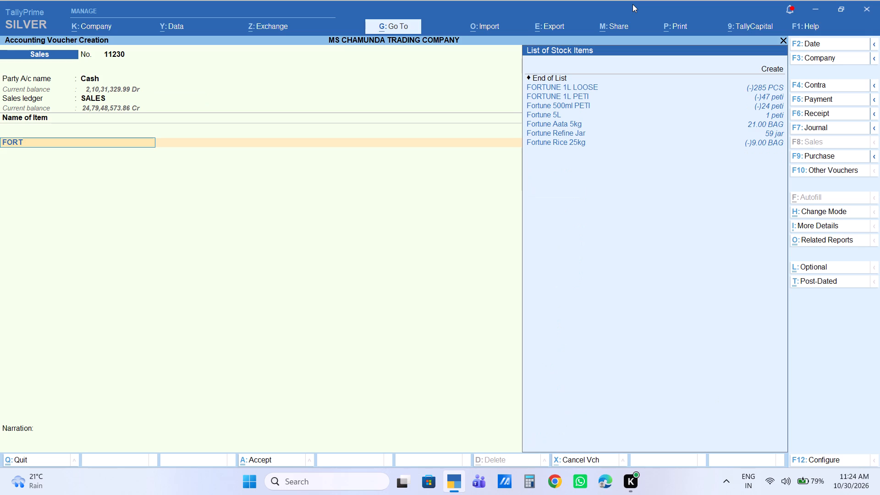
key(Down)
key(Down)
key(Return)
key(1)
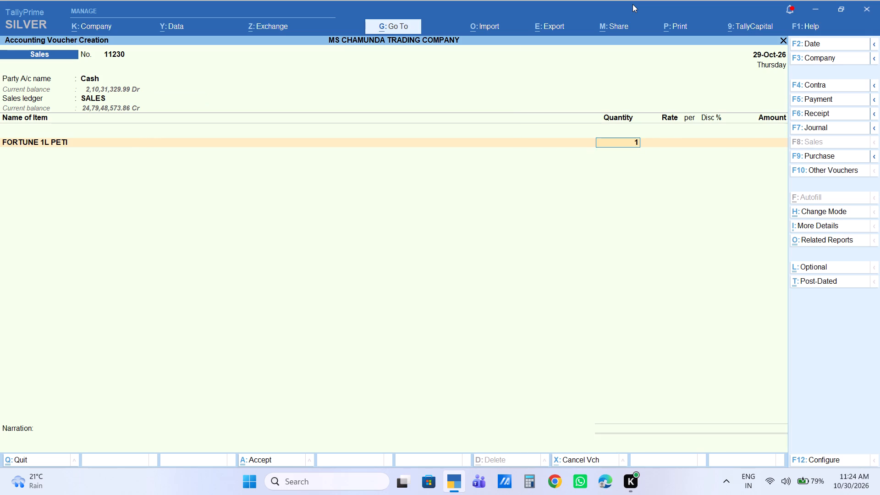
key(Return)
key(Return)
key(Return)
key(Return)
key(Return)
Add Fortune 500ml PETI as the second item with a quantity of 1 peti and an amount of 2,020.
text(FORT)
key(Down)
key(Down)
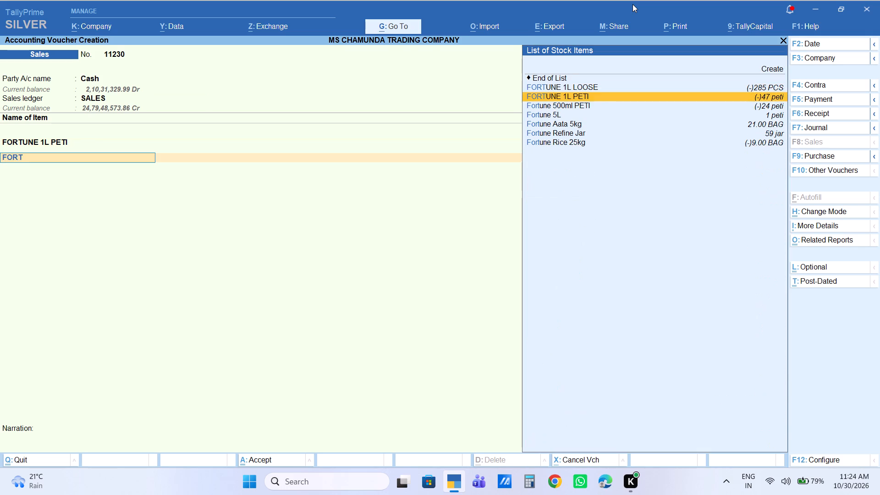
key(Down)
key(Return)
key(1)
key(Return)
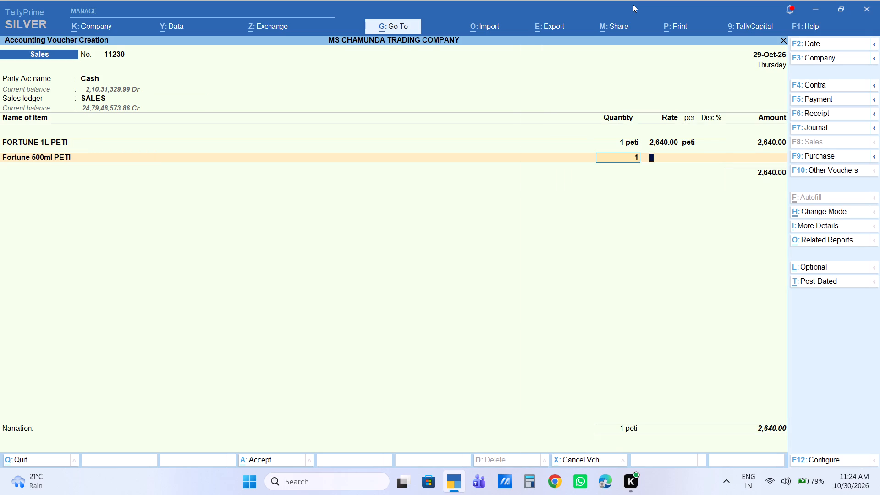
key(Return)
key(Return)
key(Return)
text(2020)
key(Return)
Add a Labour Charge of 5 below the items and save the cash sales voucher.
key(Return)
text(LA)
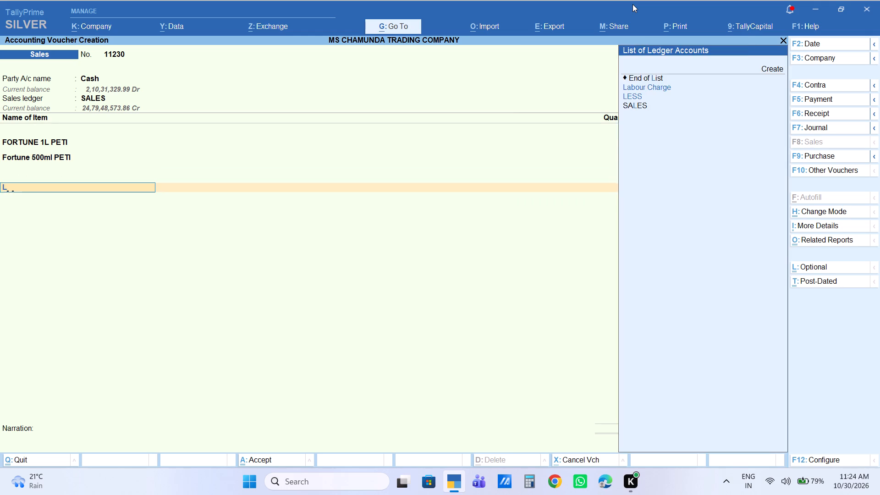
key(Return)
key(Return)
key(5)
key(Return)
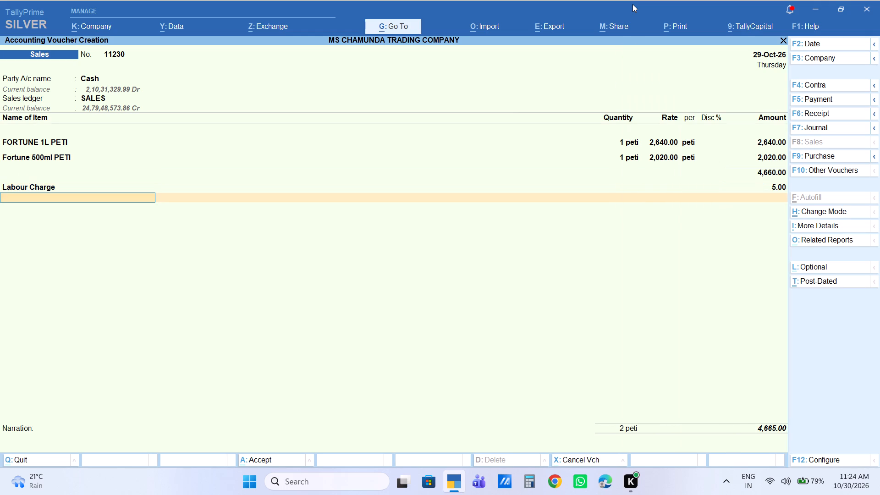
key(Return)
key(Return)
key(Return)
key(Return)
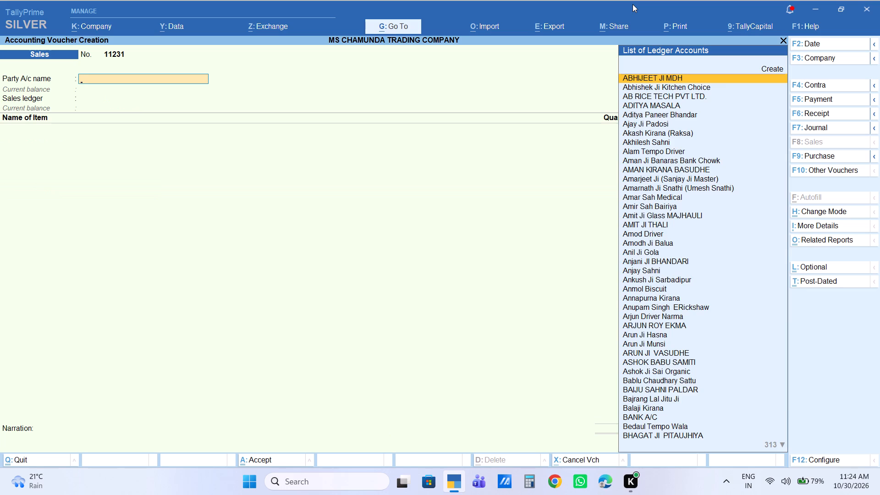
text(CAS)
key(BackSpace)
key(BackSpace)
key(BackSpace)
text(DU)
text(LUIP)
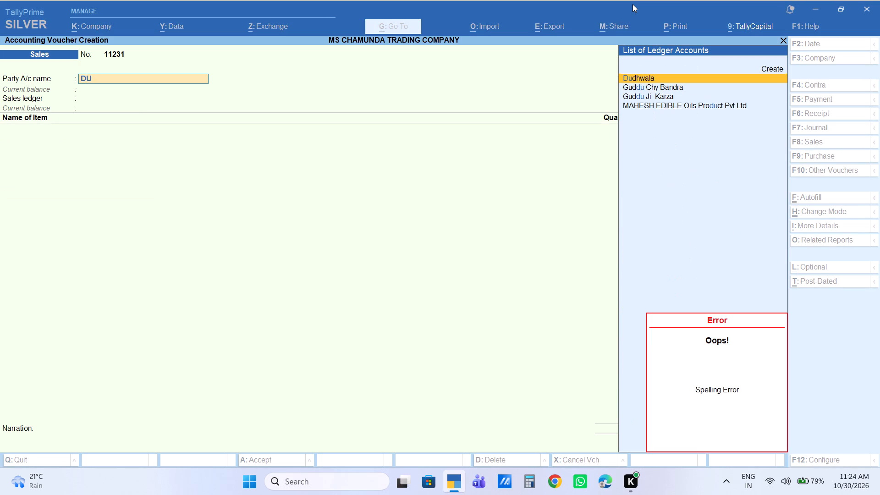
key(BackSpace)
key(BackSpace)
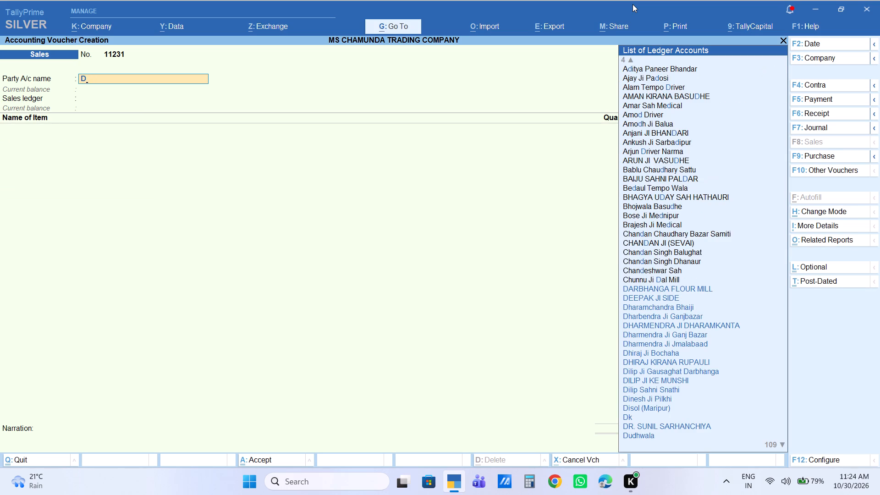
text(IL)
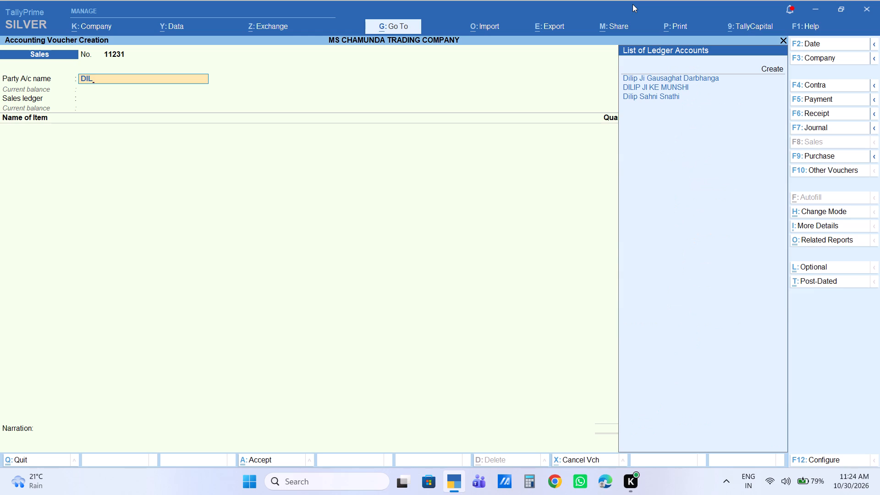
key(Down)
key(Return)
key(Return)
key(Return)
key(Return)
key(Return)
key(Return)
key(Return)
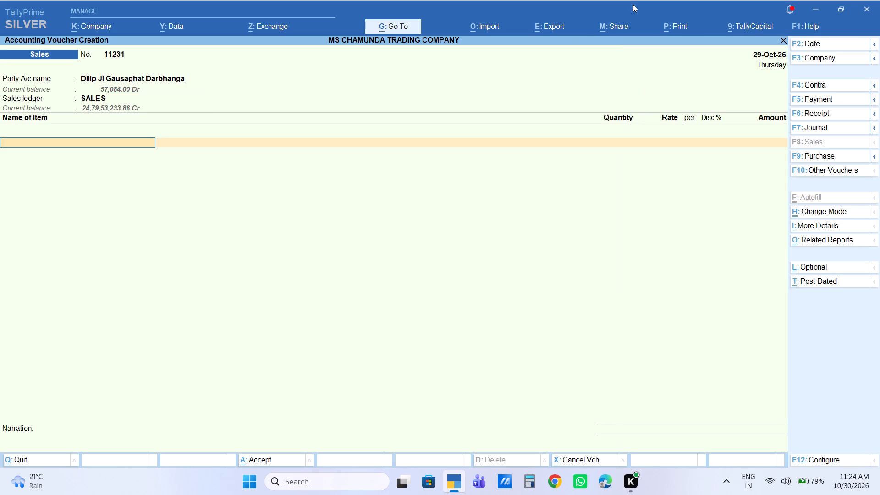
Add FORTUNE 1L PETI with a quantity of 10 peti and an amount of 26,300.
text(FORT)
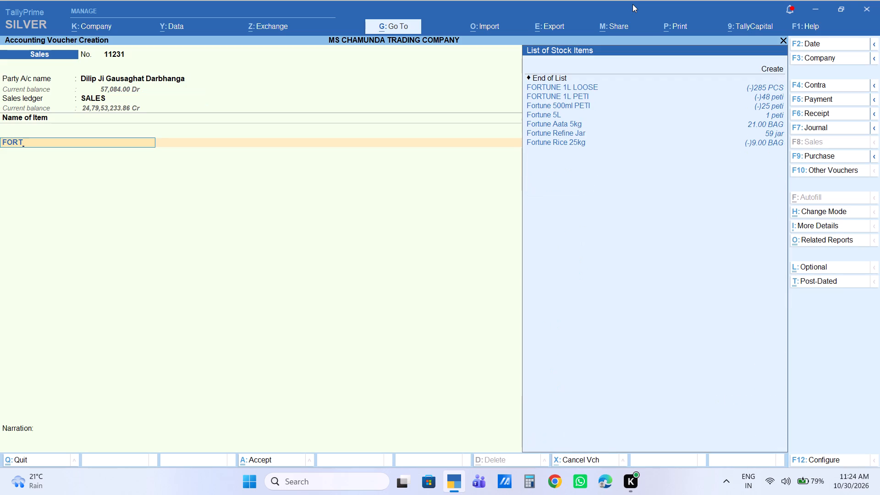
key(Down)
key(Down)
key(Return)
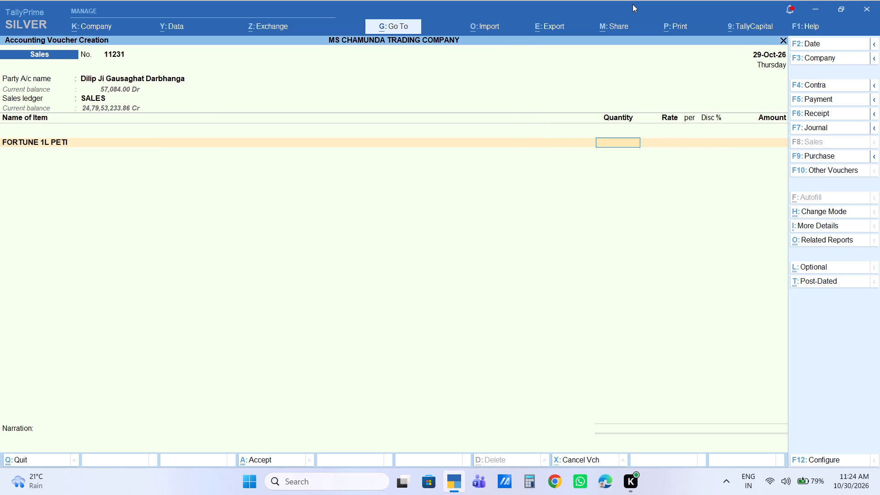
text(10)
key(Return)
key(Return)
key(Return)
key(Return)
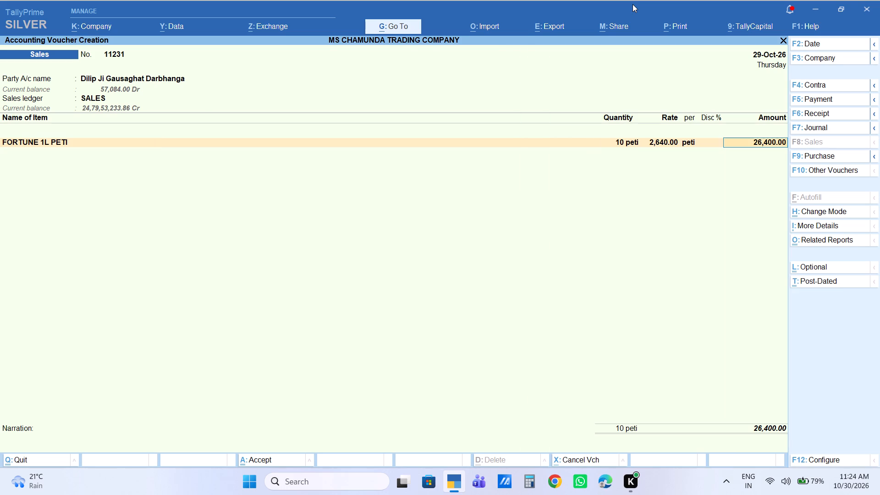
text(26300)
key(Return)
Add M Kitchen 100g Pcs with a quantity of 180 PCS, a rate of 102 and a 23% discount.
text(M KIT)
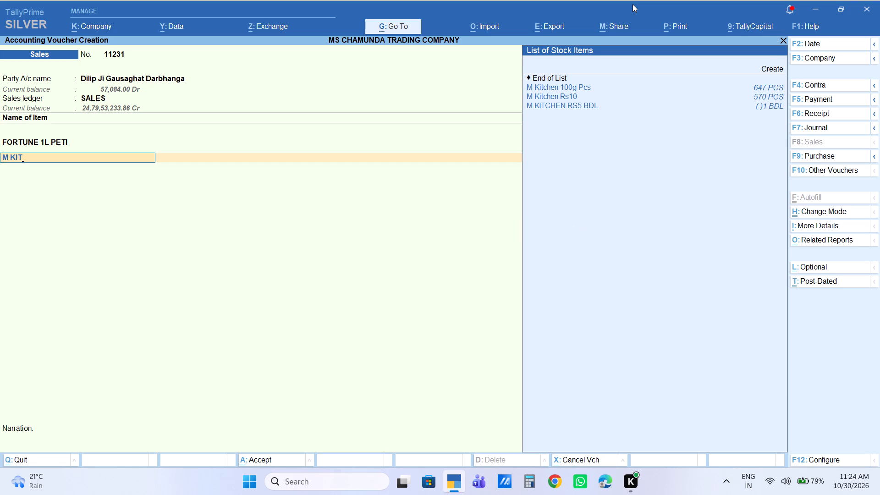
key(Down)
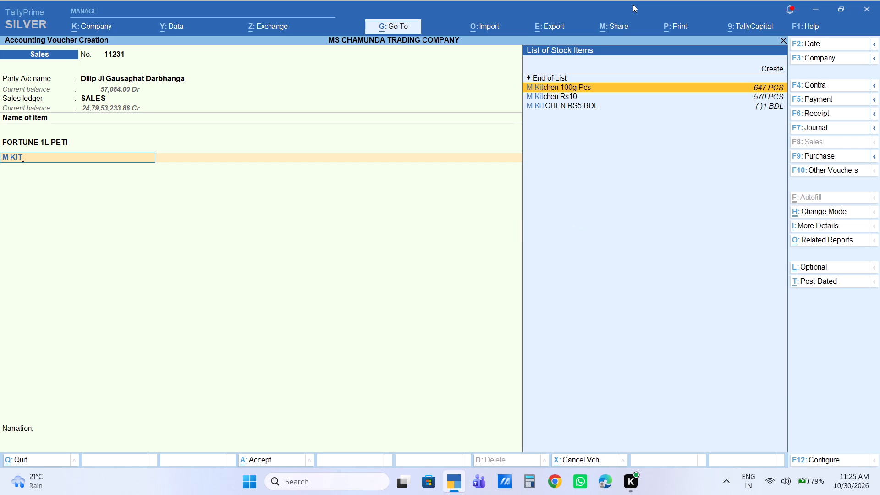
key(Return)
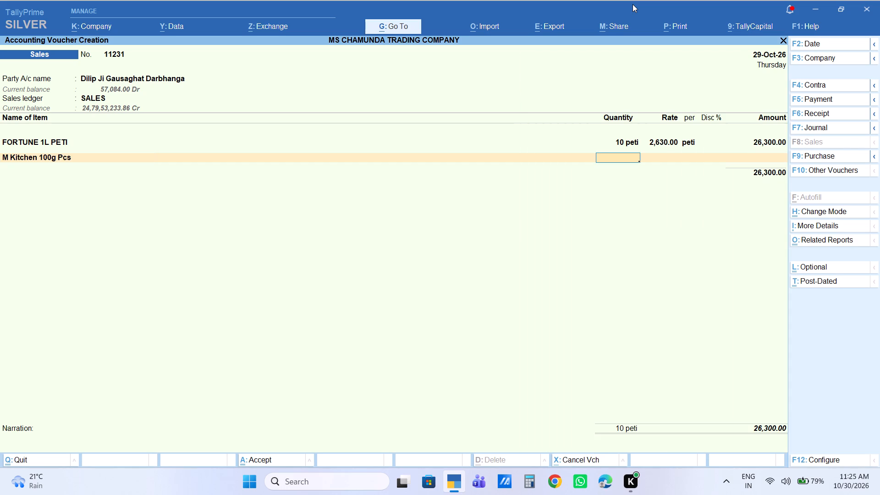
text(180)
key(Return)
text(102)
key(Return)
key(Return)
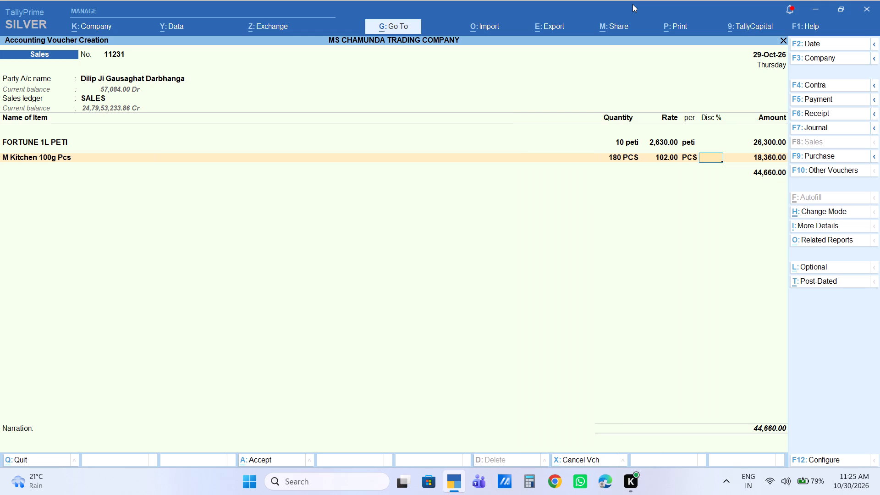
text(23)
key(Return)
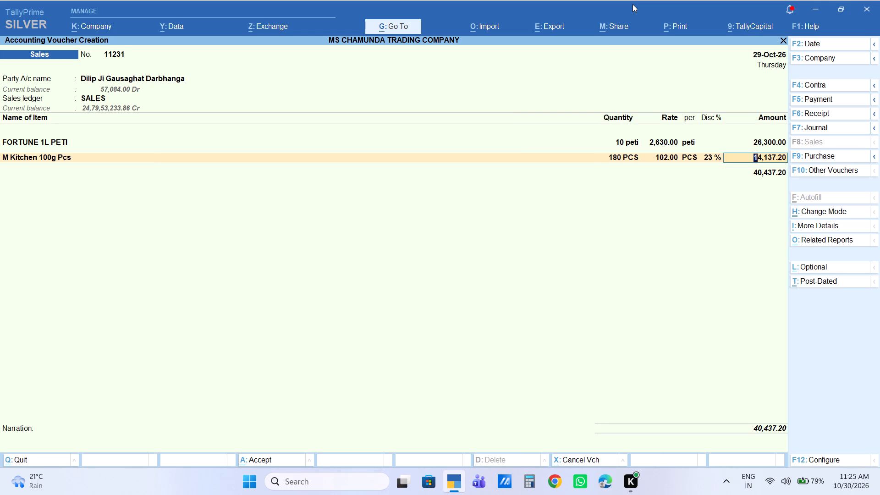
Set the M Kitchen 100g Pcs line's rate to 100 and its discount to 23.5%.
key(BackSpace)
key(BackSpace)
key(BackSpace)
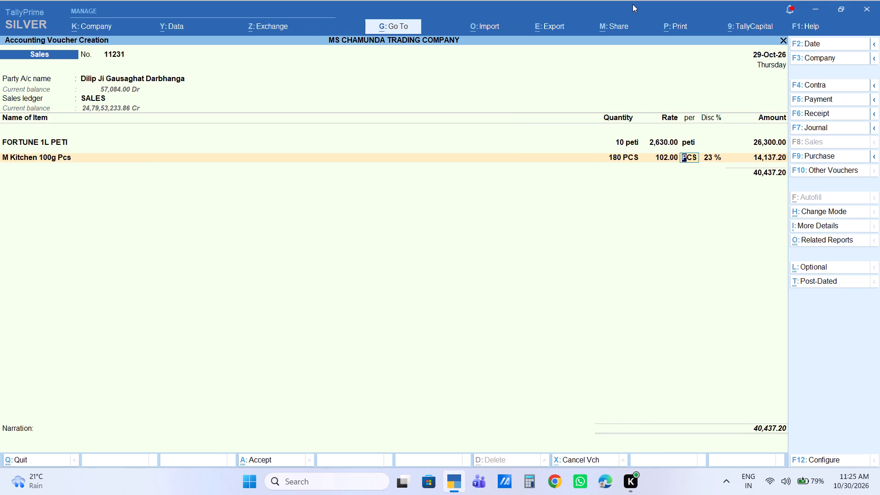
text(100)
key(Return)
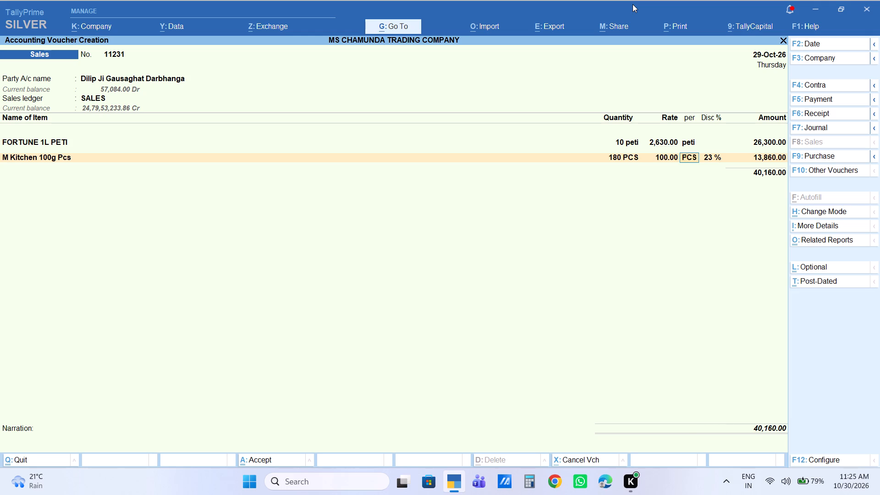
key(Return)
text(23.5)
key(Return)
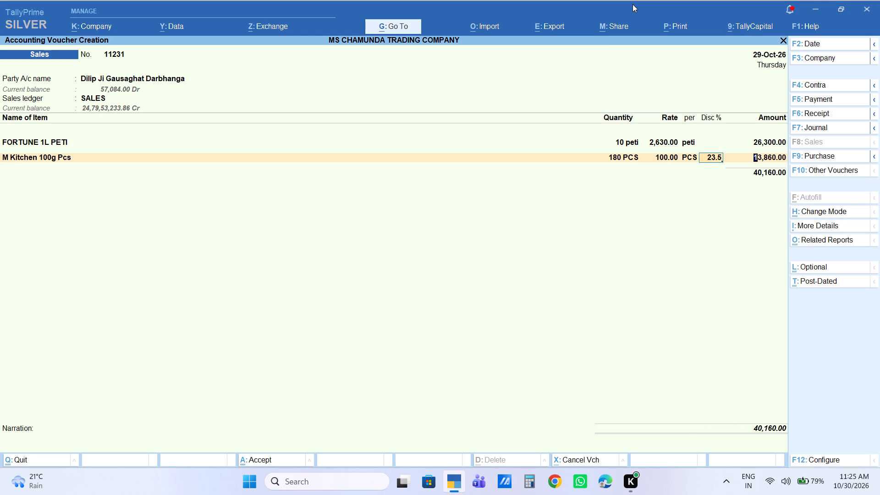
Set the M Kitchen 100g Pcs line's rate to 102 and complete the line.
key(BackSpace)
key(BackSpace)
key(BackSpace)
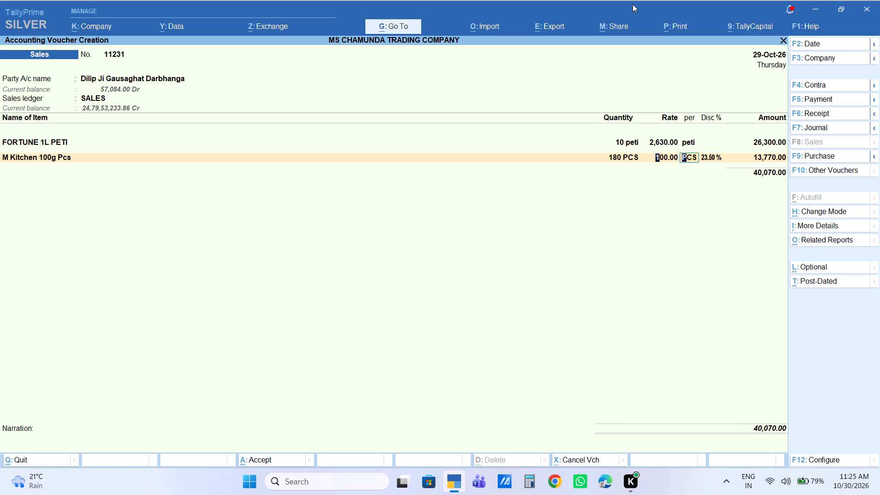
key(BackSpace)
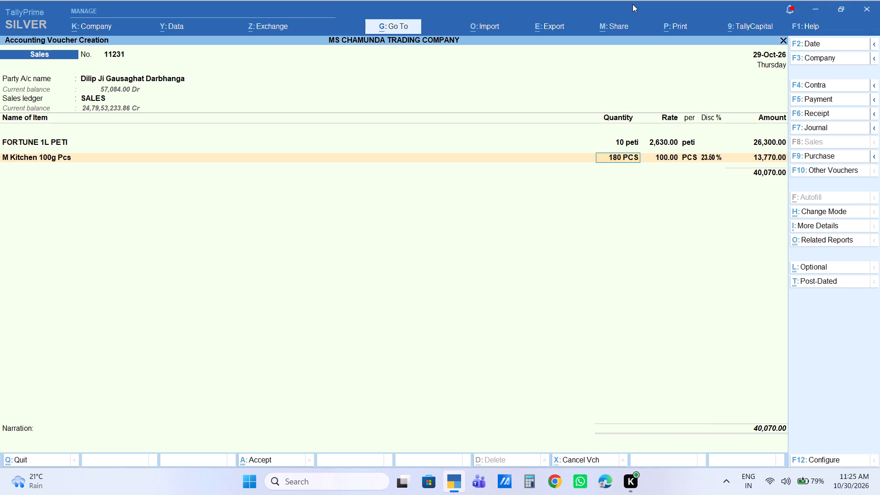
key(Return)
text(102)
key(Return)
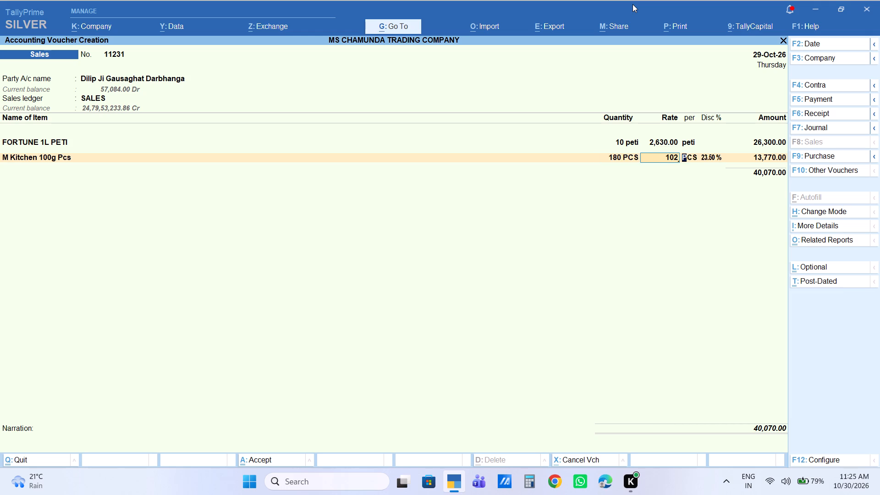
key(Return)
key(Return)
key(Return)
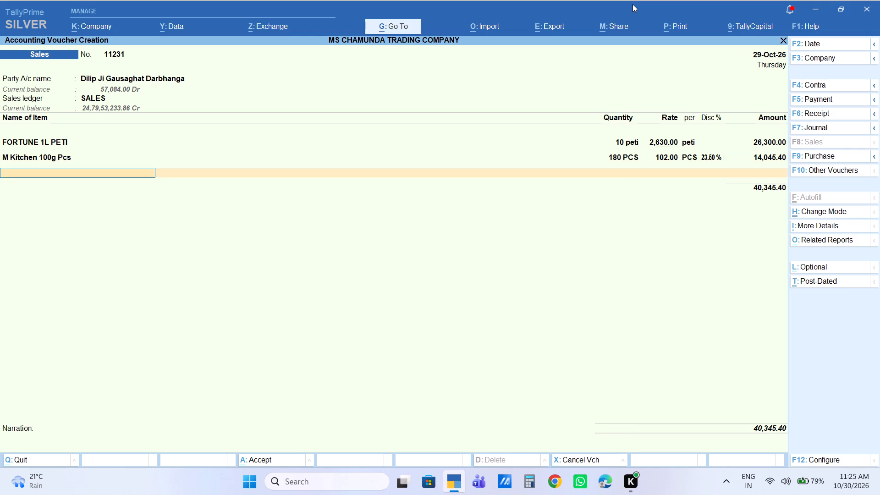
Add M Chat 100g to the sales voucher with a quantity of 30 PCS and a 23.5% discount.
text(M CHAT)
key(Down)
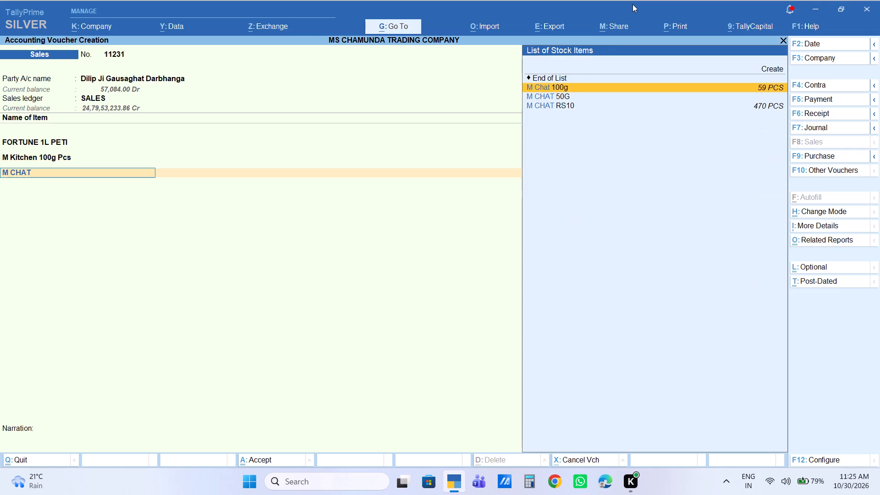
key(Return)
text(30)
key(Return)
key(Return)
key(Return)
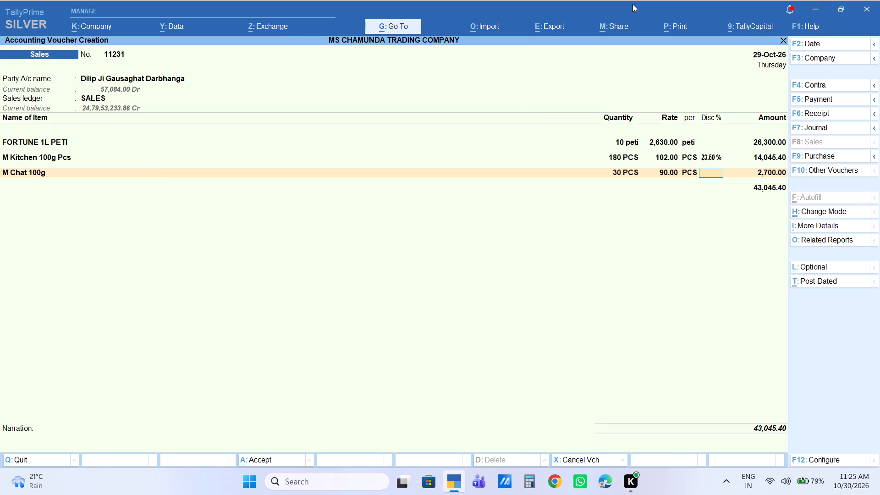
text(23.5)
key(Return)
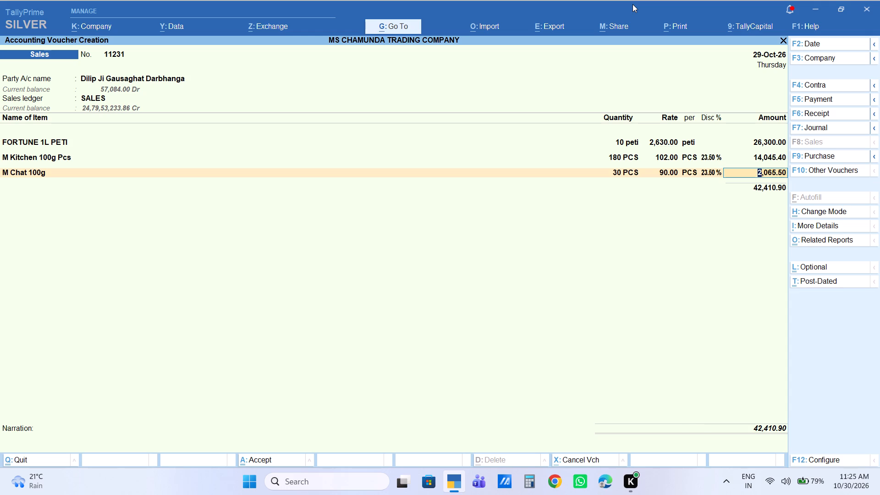
Set the M Chat 100g line's rate to 94.
key(BackSpace)
key(BackSpace)
key(BackSpace)
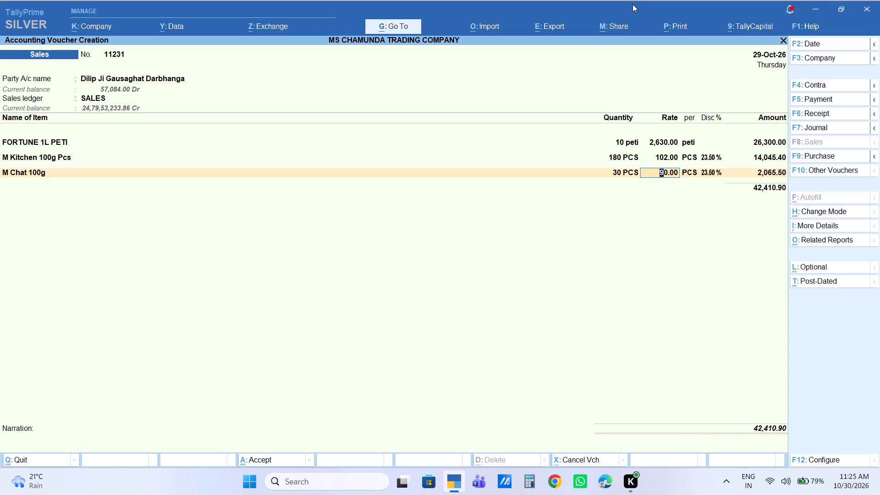
text(945)
key(BackSpace)
key(Return)
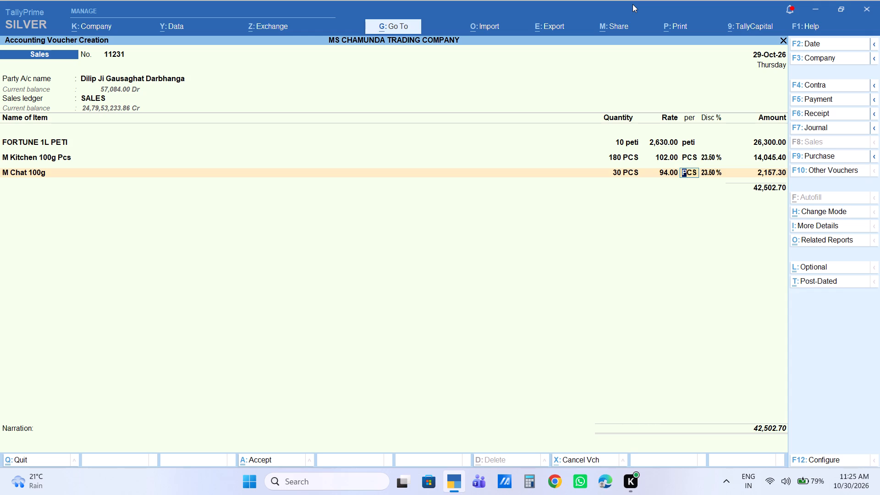
key(Return)
key(Return)
key(Return)
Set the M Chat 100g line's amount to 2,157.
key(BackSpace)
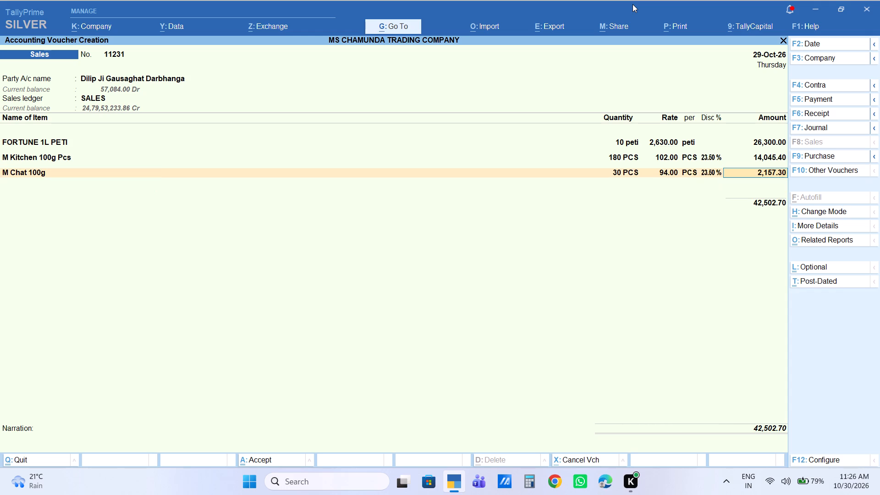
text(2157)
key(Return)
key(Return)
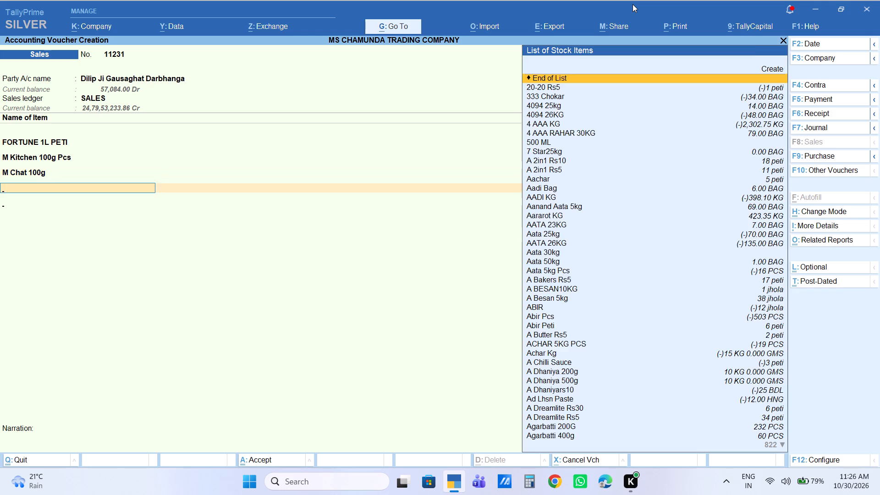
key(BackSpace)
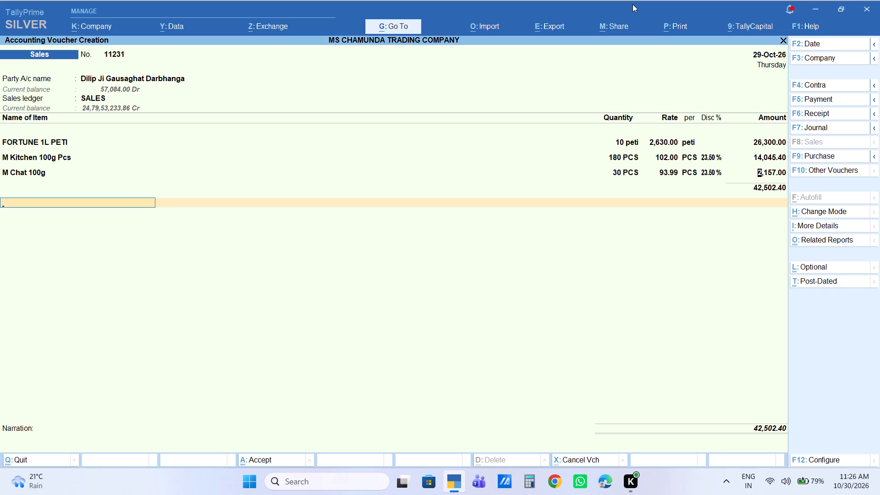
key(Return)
Add Frylo Peti to the voucher with a quantity of 2 peti.
text(FRY)
key(Down)
key(Down)
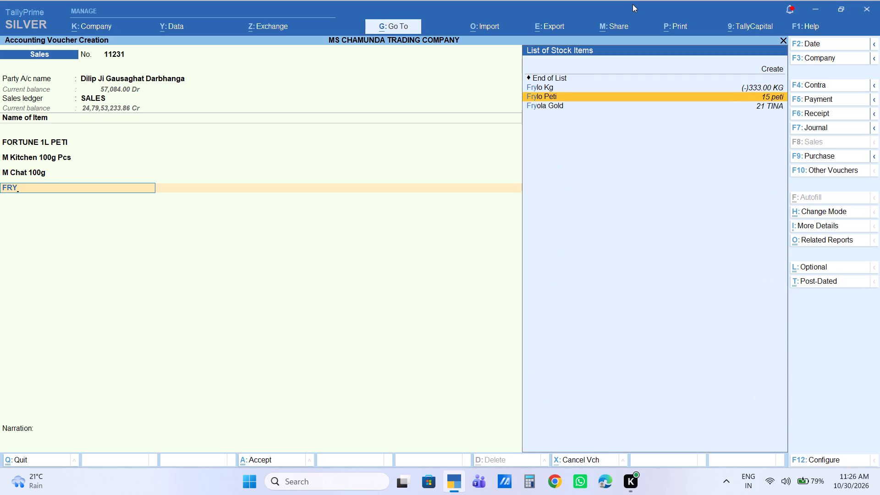
key(Return)
key(2)
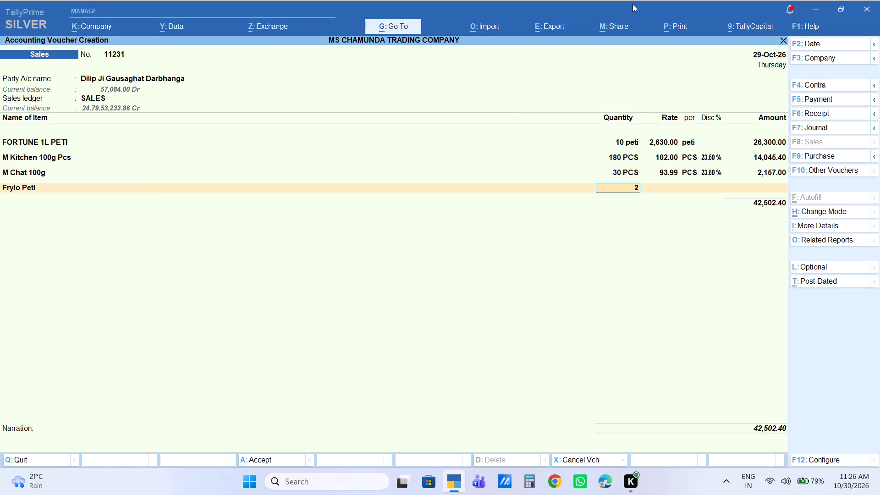
key(Return)
Set the M Chat 100g line's rate to 94 and return to the Frylo Peti line.
key(Up)
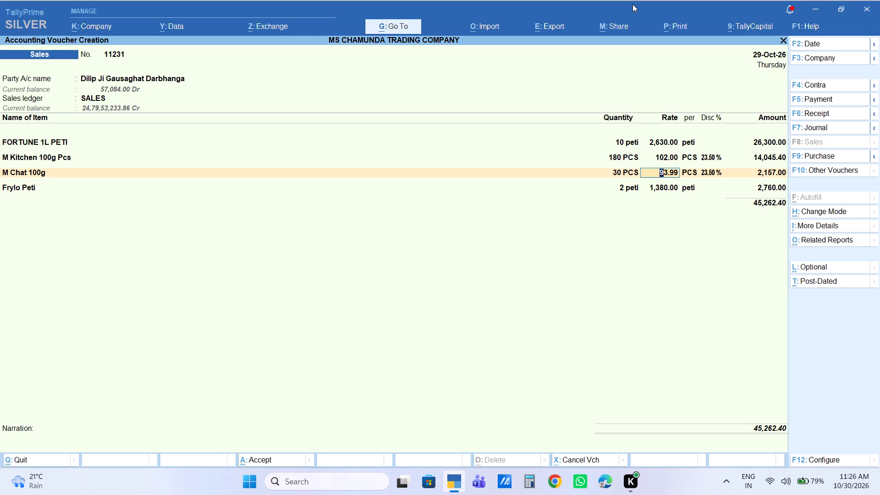
text(94)
key(Return)
key(Return)
key(Return)
key(Return)
key(Return)
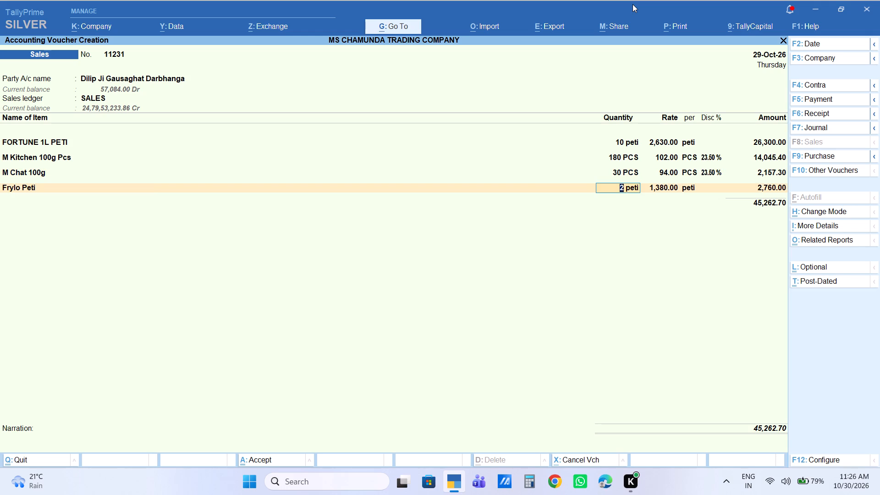
Complete the Frylo Peti line with its default rate of 1,380 and end the voucher's item list.
key(Return)
key(Return)
key(Return)
key(Return)
key(Return)
key(Return)
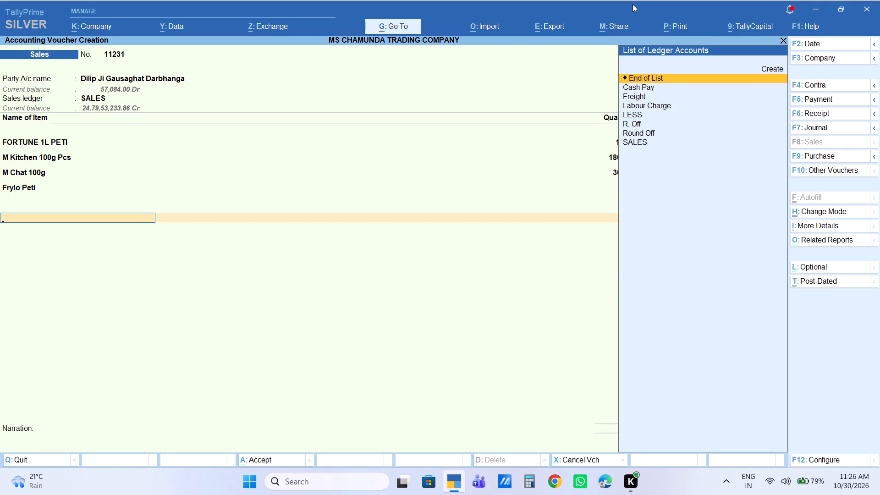
Add the Labour Charge ledger below the items with an amount of 26.
text(L\)
key(Down)
key(Return)
key(Return)
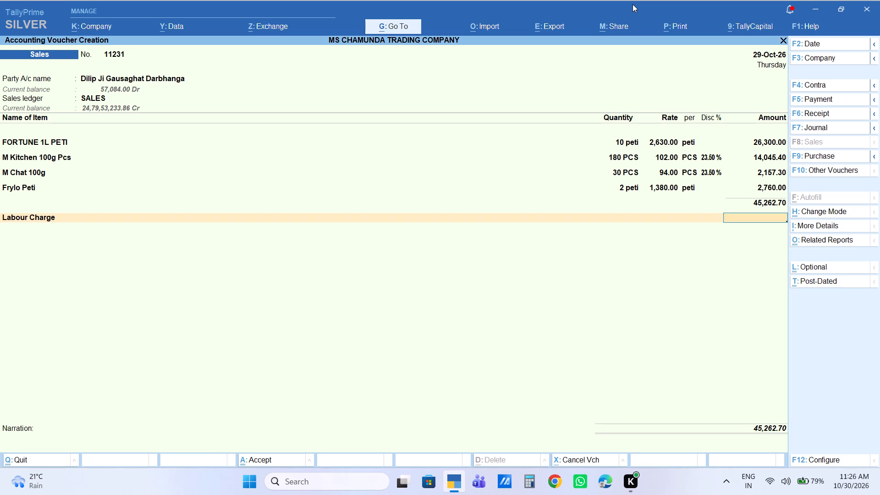
text(26)
key(Return)
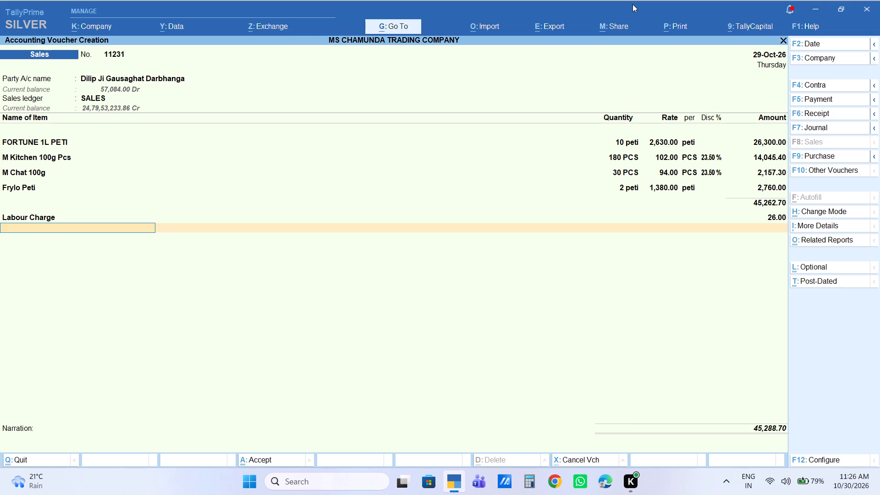
Add the R. Off ledger below Labour Charge to round off the voucher total.
key(r)
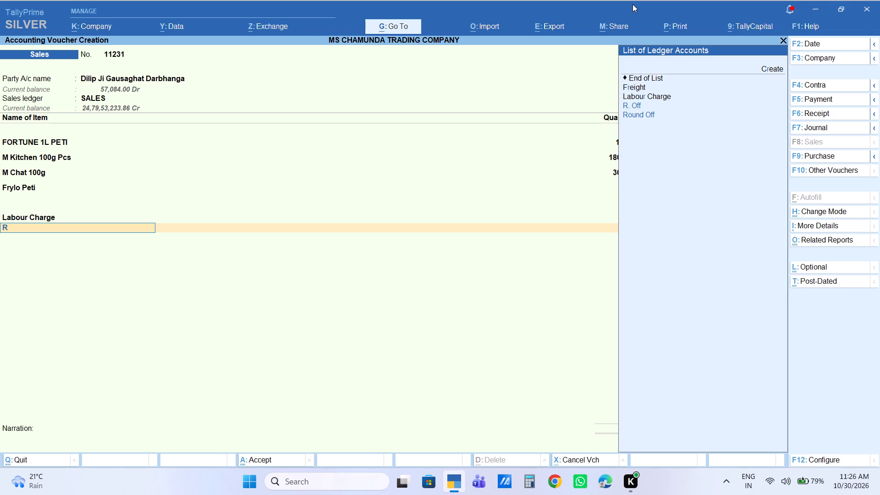
key(Down)
key(Return)
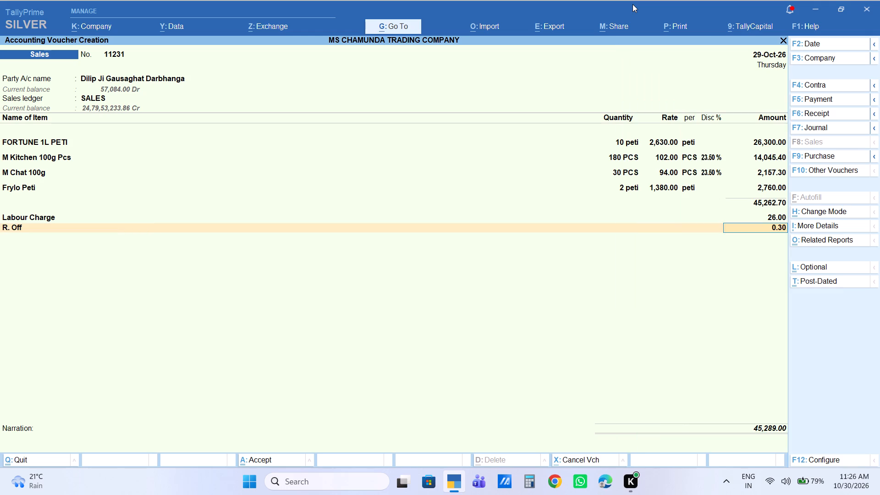
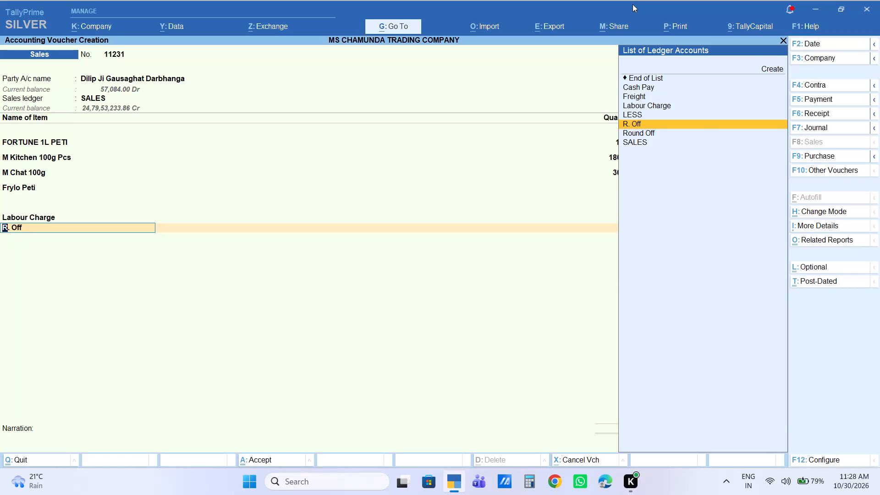
Change the Frylo Peti line's amount to 2,780 in the current sales voucher.
key(Up)
key(Up)
key(Down)
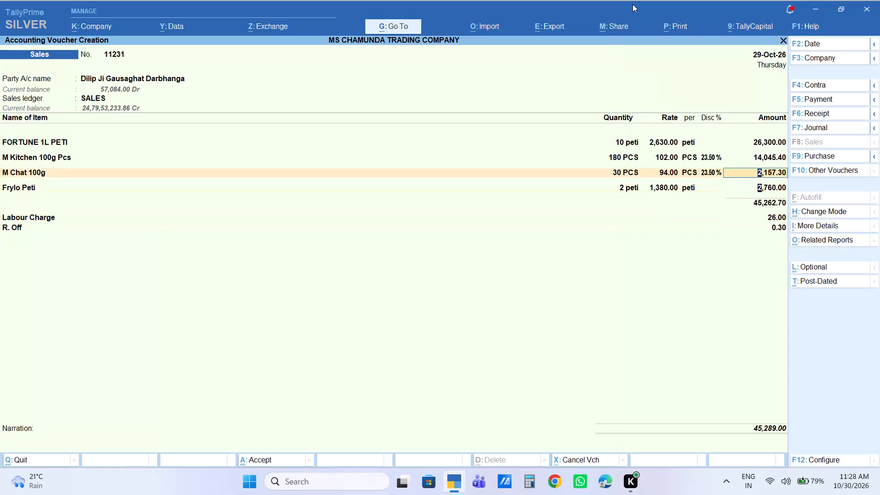
text(2780)
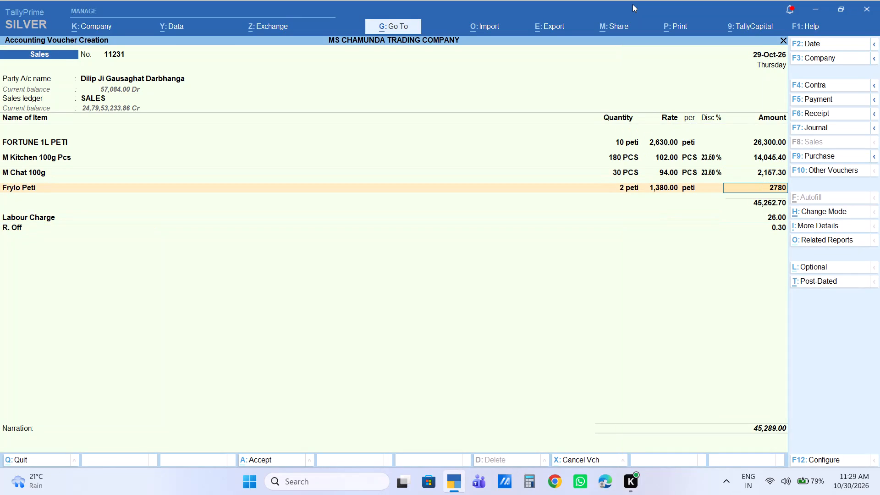
key(Return)
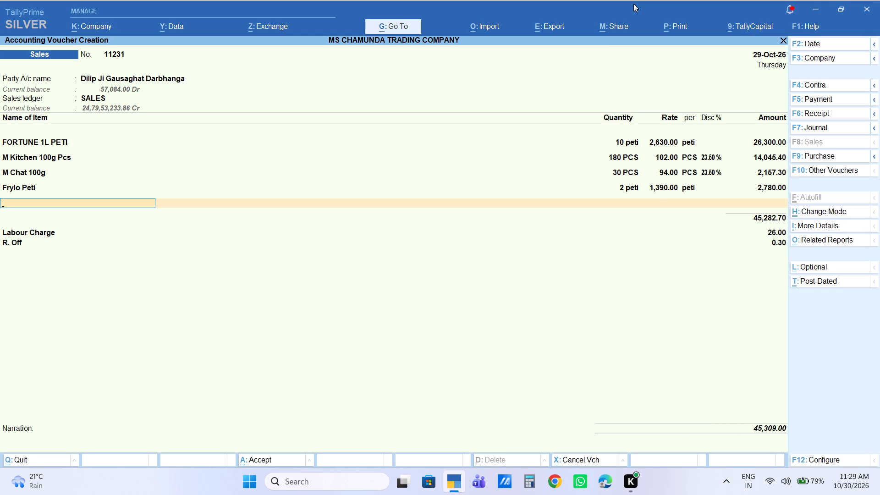
Keep the Labour Charge and R. Off entries, leave the narration blank, and save the sales voucher.
key(Return)
key(Return)
key(Return)
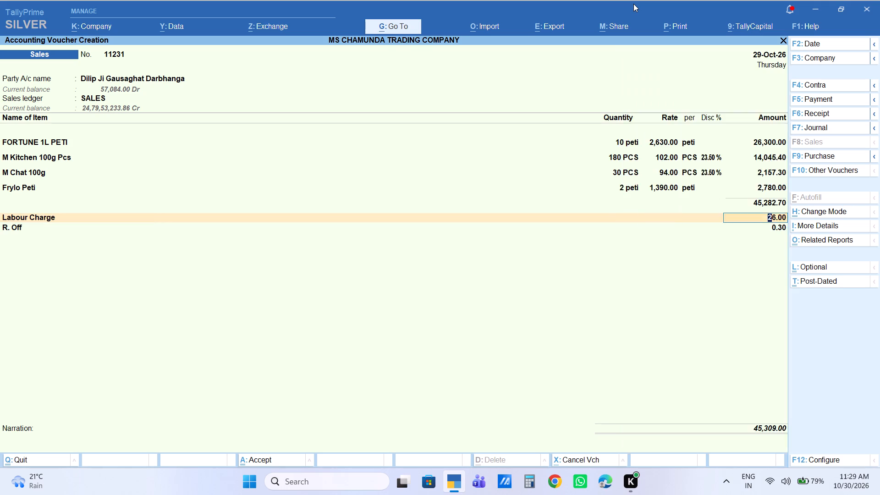
key(Return)
key(Return)
key(Return)
key(Return)
key(Return)
key(Return)
key(Return)
key(Return)
key(Return)
key(Return)
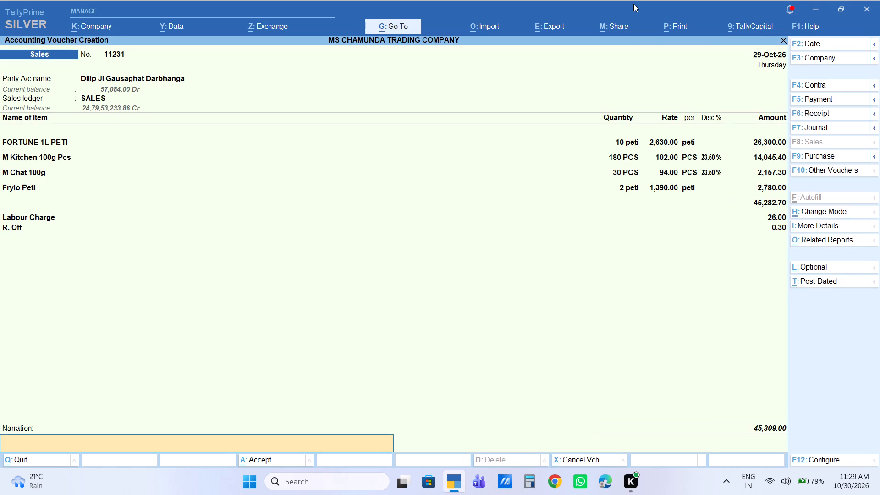
key(Return)
key(Return)
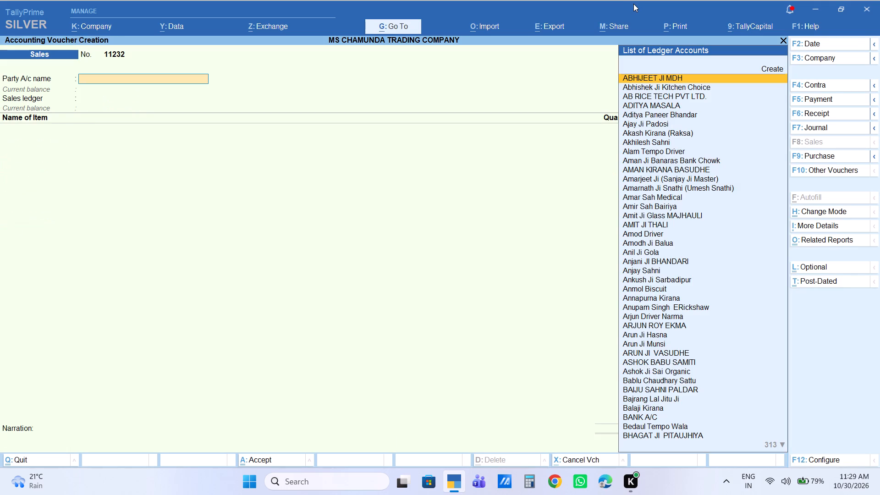
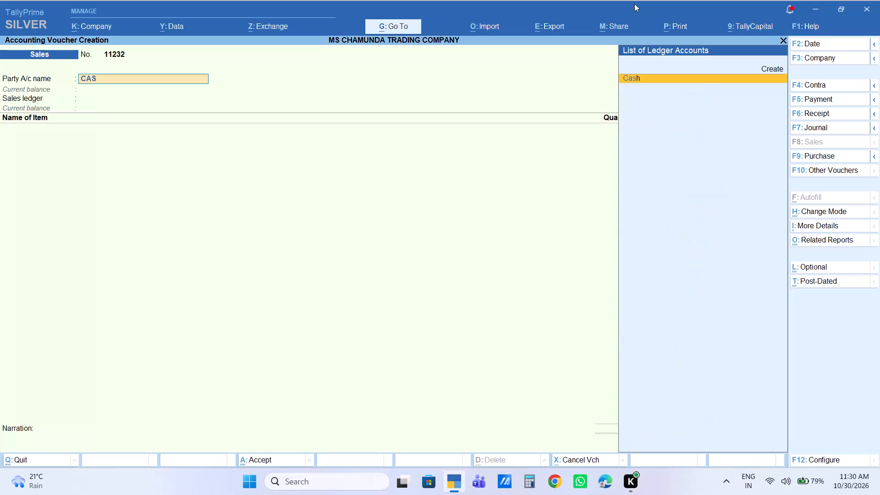
Set Cash as the sales voucher's party with its default party details, and use the SALES ledger.
key(Return)
key(Return)
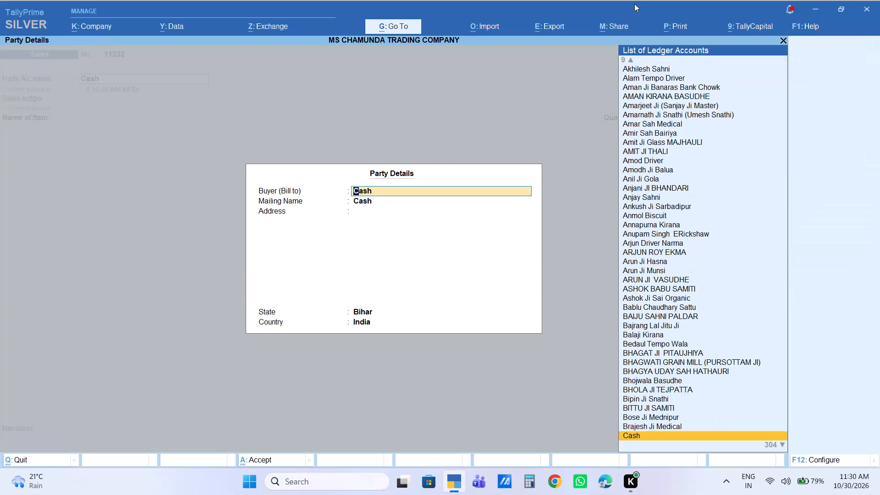
key(Return)
key(Return)
key(Return)
key(Return)
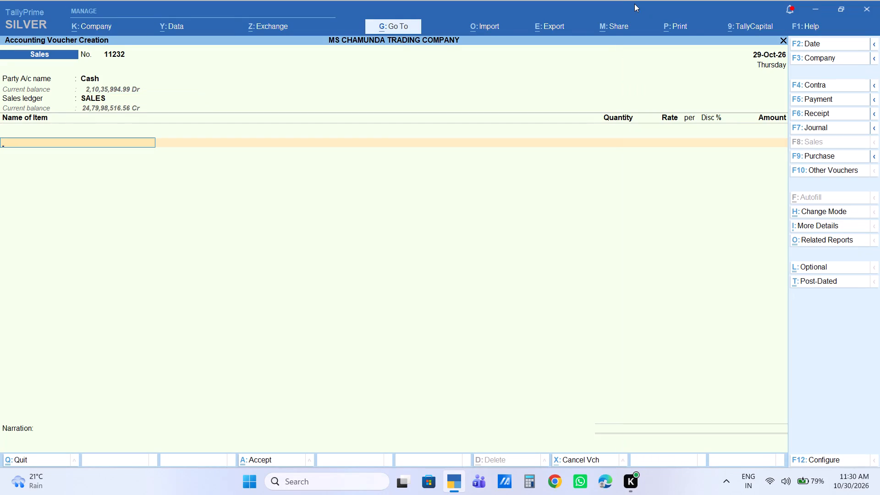
Add CHINI SF 50kg to the voucher with quantity 1 BAG at a rate of 3,000.
text(SF)
key(Return)
key(1)
key(Return)
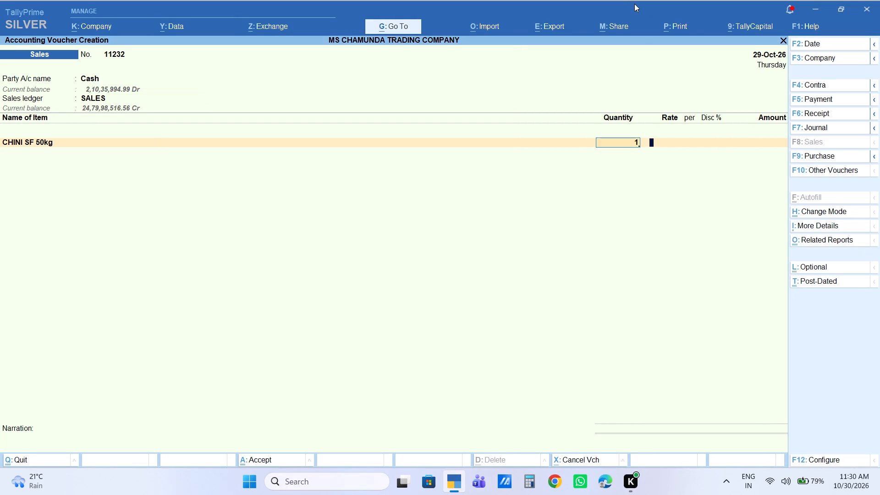
key(Return)
key(Return)
key(Return)
key(Return)
Add BUDHA BHOG 25KG with quantity 1 BAG and an amount of 890, and end the item list.
text(BUDHA)
key(Return)
key(1)
key(Return)
key(Return)
key(Return)
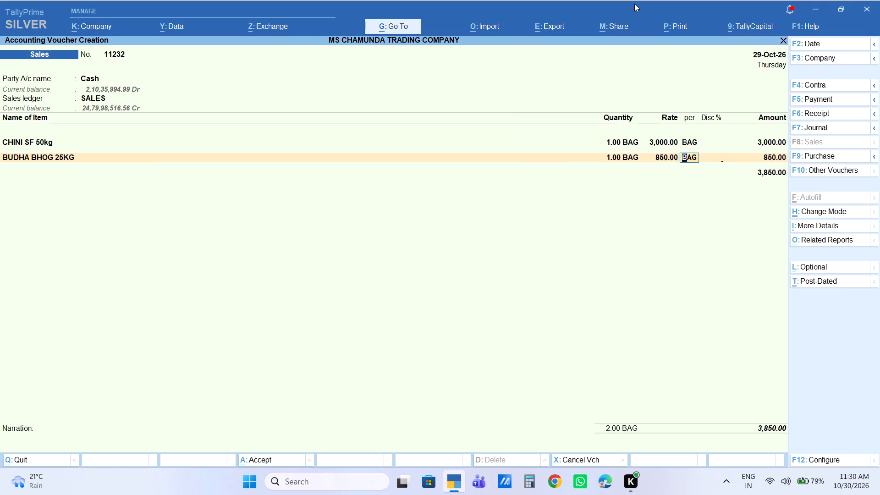
key(Return)
key(Return)
key(BackSpace)
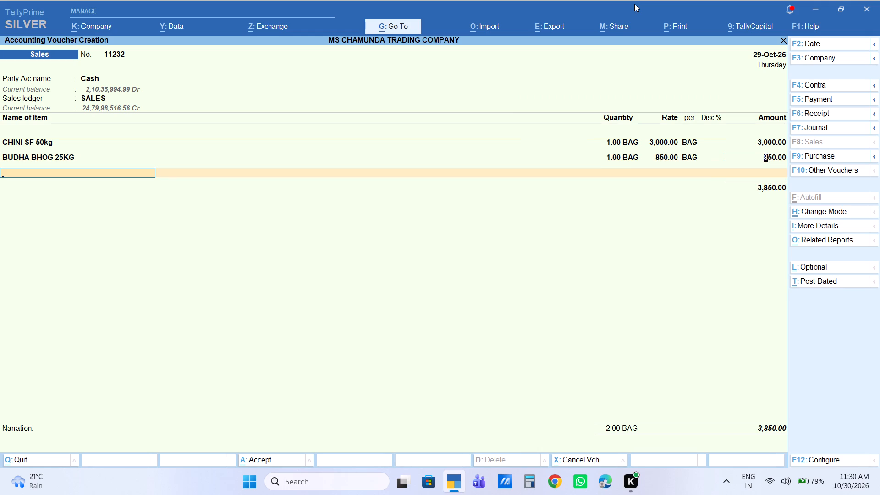
text(890)
key(Return)
key(Return)
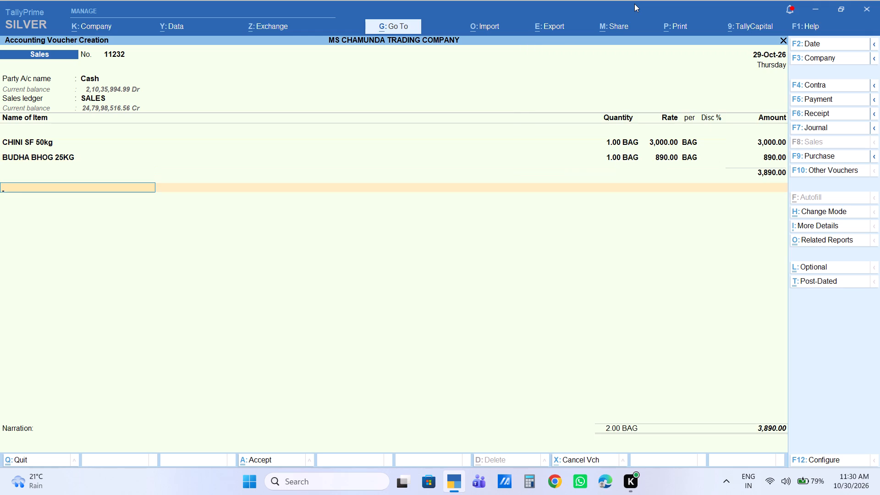
Add a Labour Charge of 6, leave the narration blank, and save the sales voucher.
text(LA)
key(Return)
key(Return)
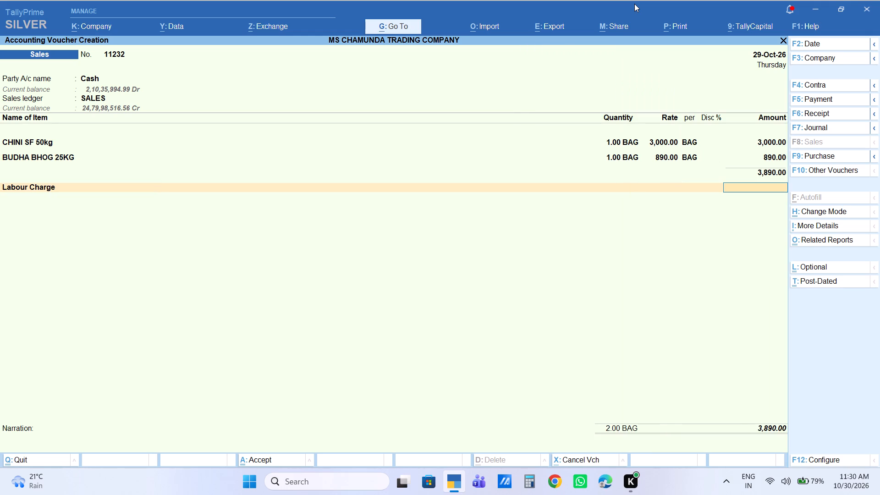
key(6)
key(Return)
key(Return)
key(Return)
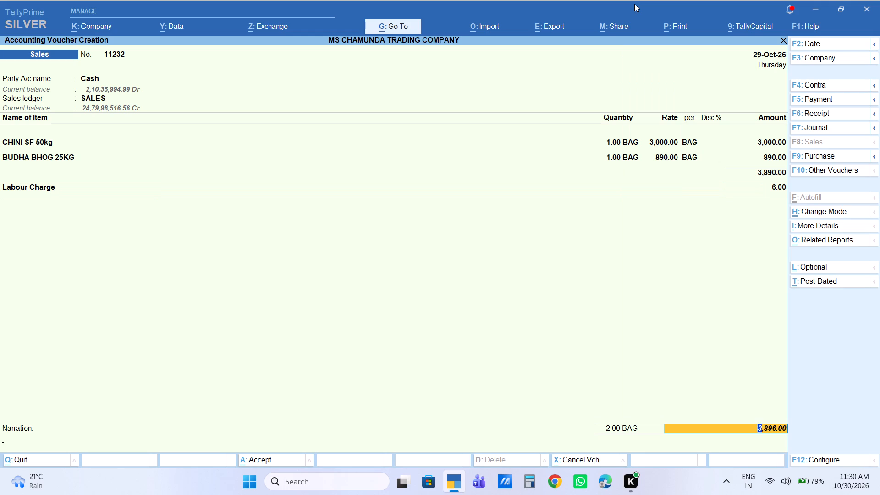
key(Return)
key(Return)
Start a new Cash sales voucher, choose the customer ledger matching RAMIS as buyer, and use the SALES ledger.
text(CAS)
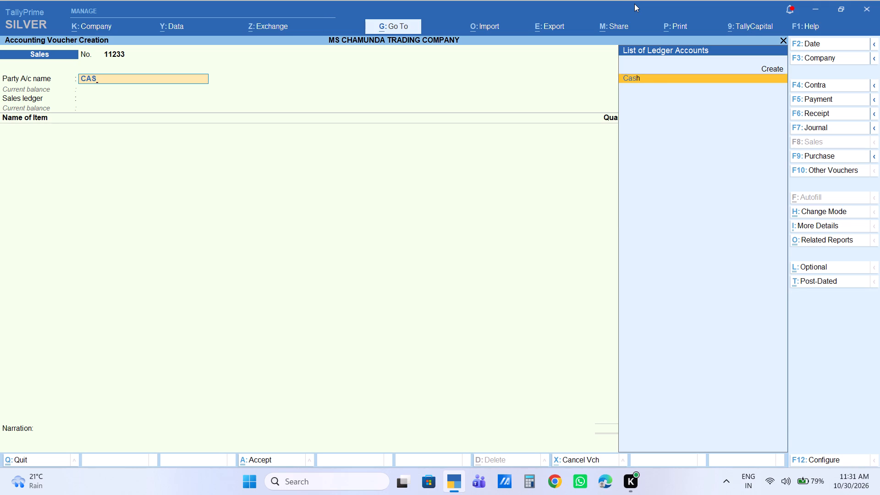
key(Return)
text(RAMES)
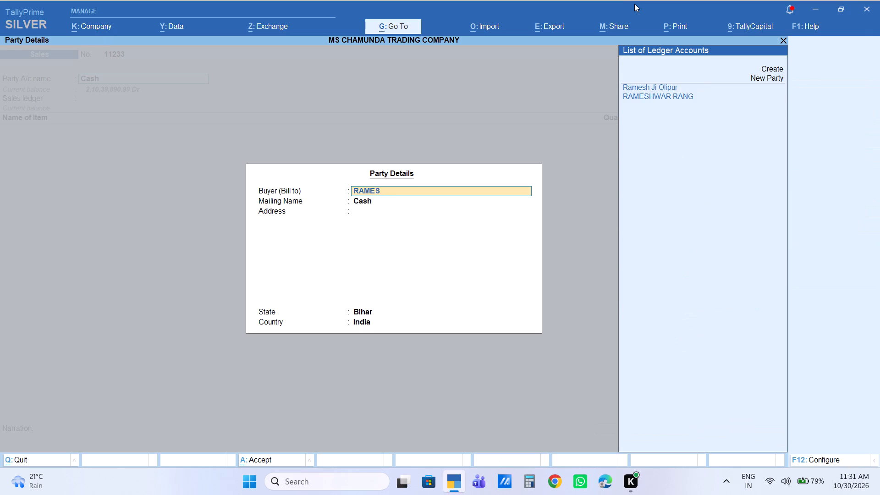
key(BackSpace)
key(BackSpace)
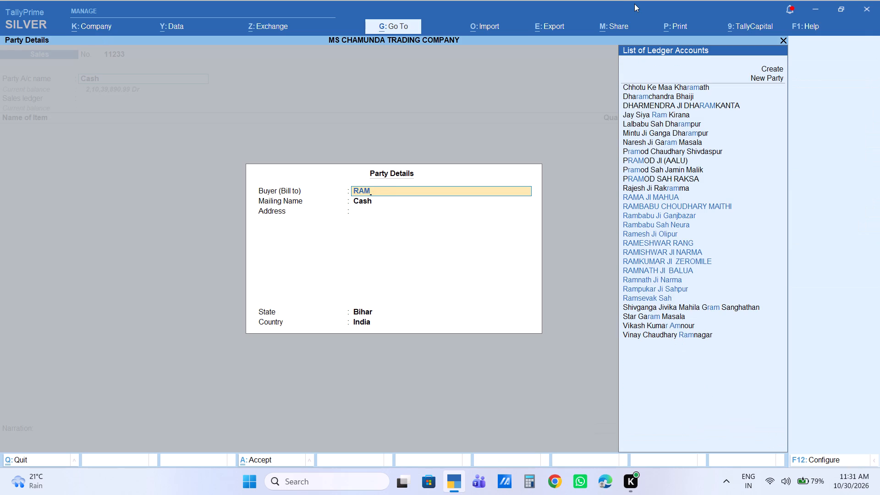
key(BackSpace)
text(MIS)
key(Return)
key(Return)
key(Return)
key(Return)
key(Return)
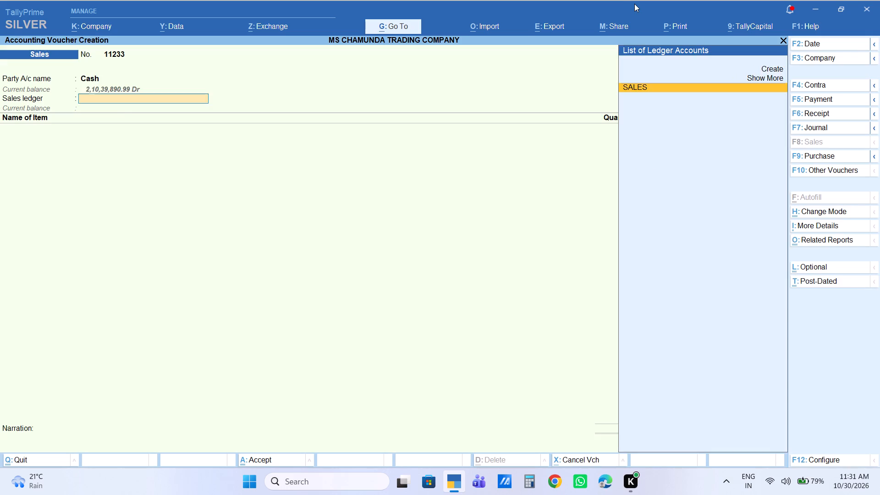
key(Return)
Add Mewa Rs10 to the voucher with quantity 1 BDL at a rate of 180.
text(MEWA)
key(Down)
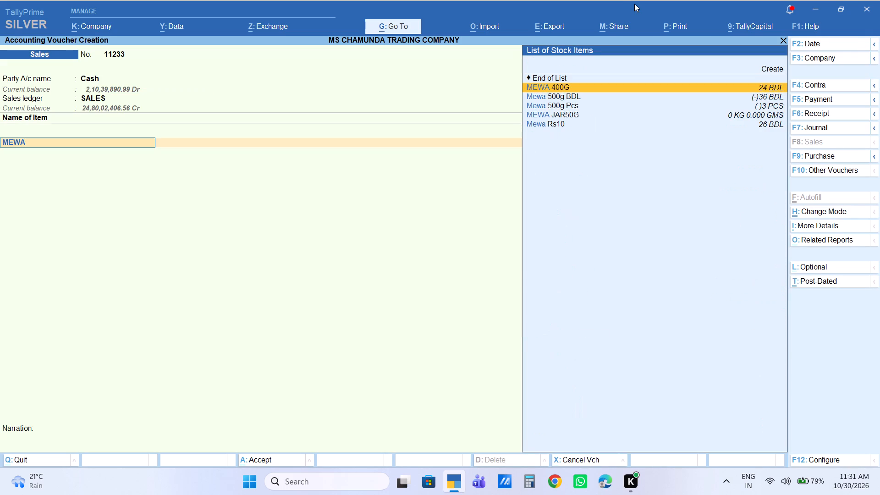
key(Down)
key(Down)
key(Down)
key(Down)
key(Return)
key(1)
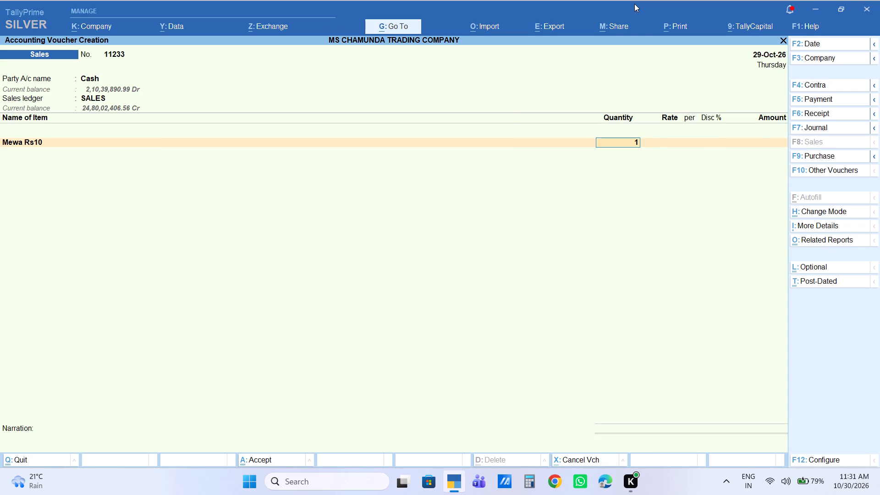
key(Return)
key(Return)
key(Return)
key(Return)
key(Return)
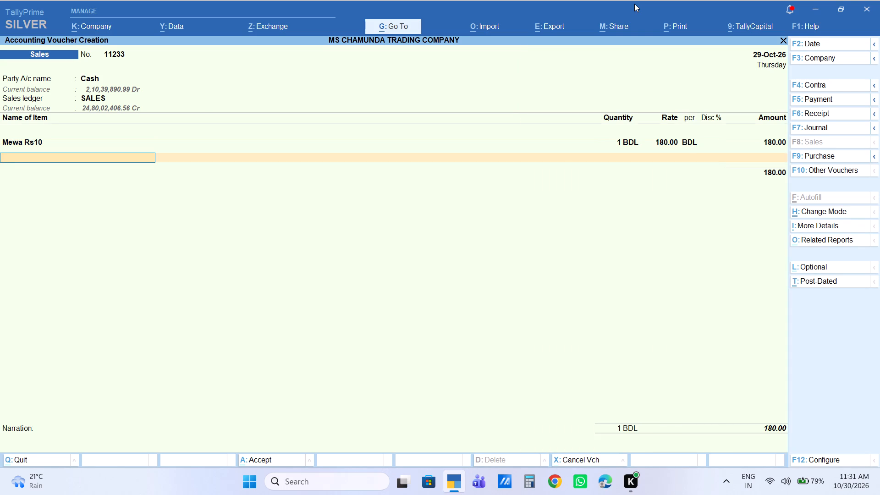
Add Taja 100g Pc with quantity 10 PCS at a rate of 22.50.
text(TAJA)
key(Down)
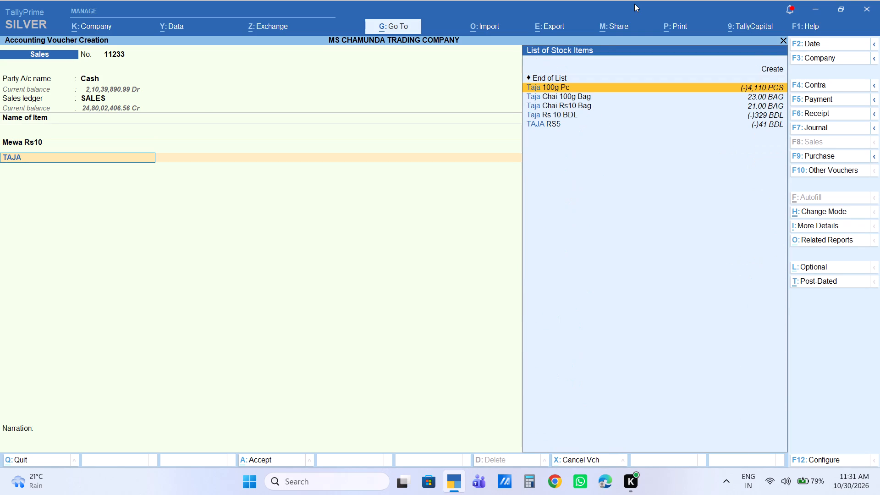
key(Return)
text(10)
key(Return)
key(Return)
key(Return)
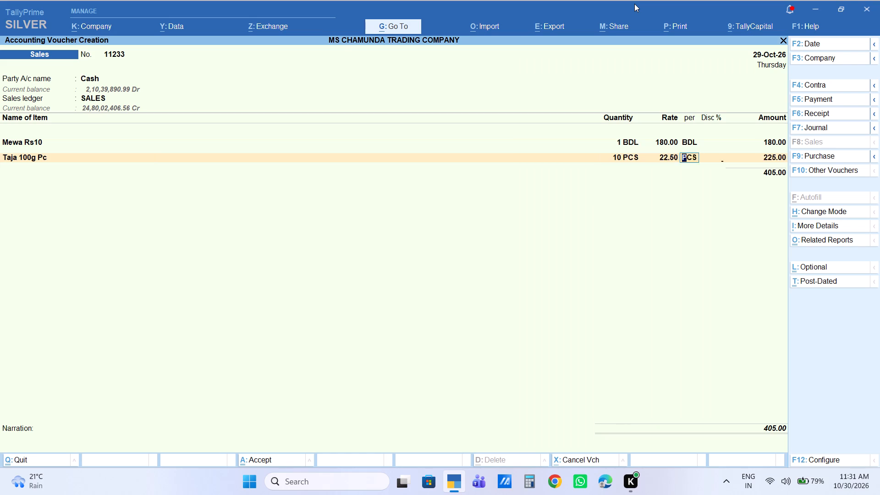
key(Return)
key(Return)
Add P Happy Happy Rs5 with quantity 1 peti and an amount of 620.
text(HAPP)
key(Return)
key(1)
key(Return)
key(Delete)
key(Return)
key(Return)
key(Return)
key(Return)
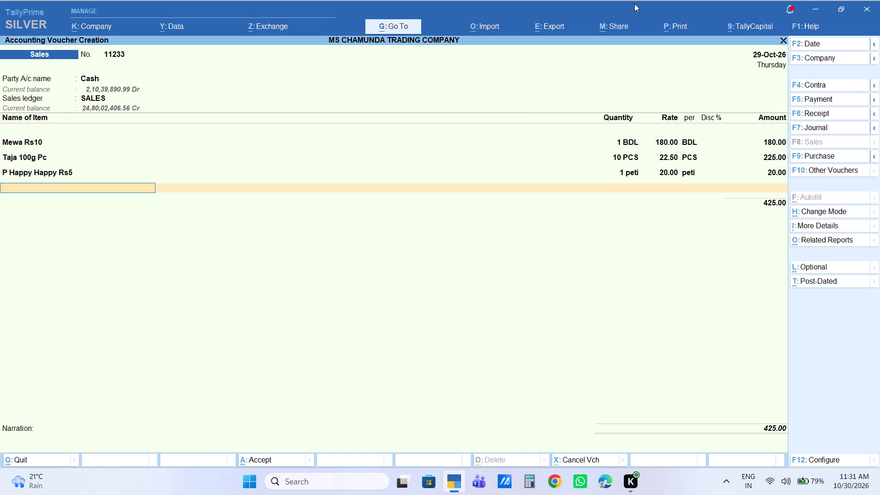
key(BackSpace)
key(BackSpace)
key(BackSpace)
key(BackSpace)
text(620)
key(Return)
key(Return)
key(Return)
key(Return)
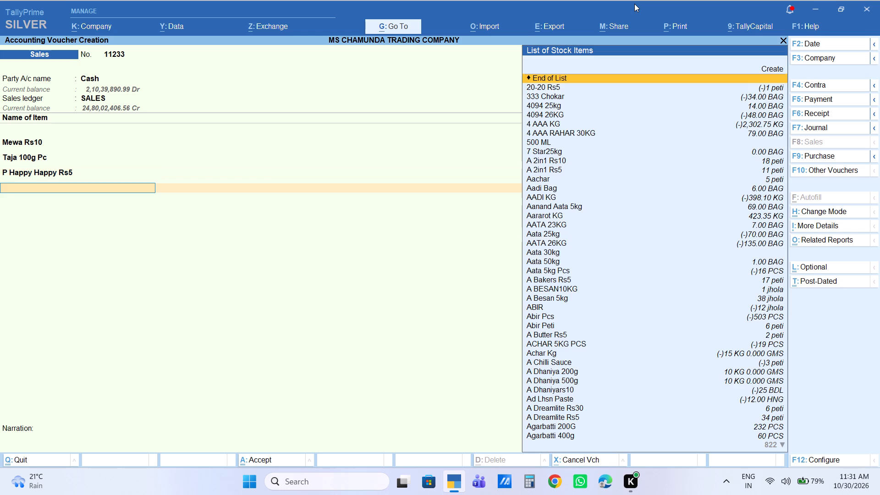
Add Soyabin 5kg with quantity 1 BAG and an amount of 375.
text(SOYA)
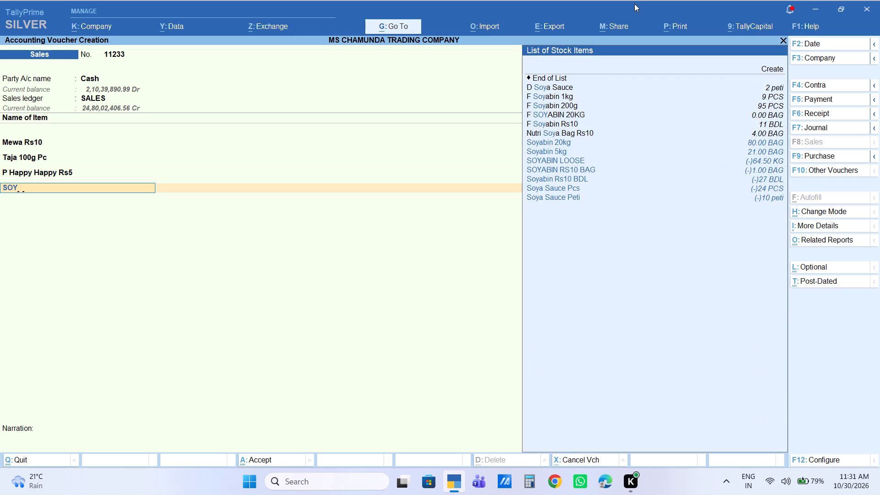
key(Down)
key(Down)
key(Return)
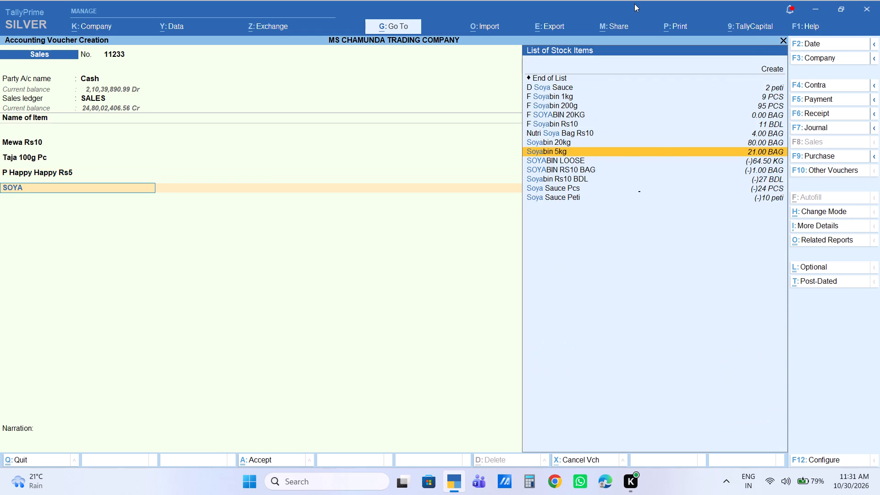
key(1)
key(Return)
key(Return)
key(Return)
key(Return)
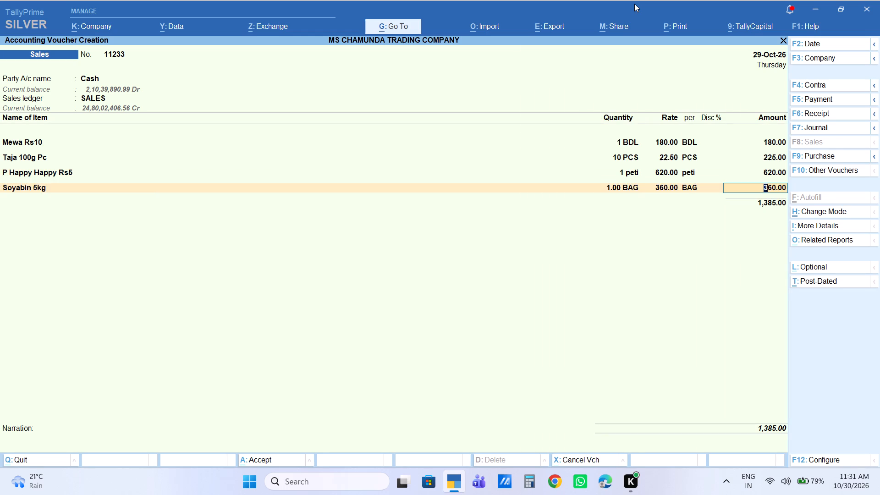
text(375)
key(Return)
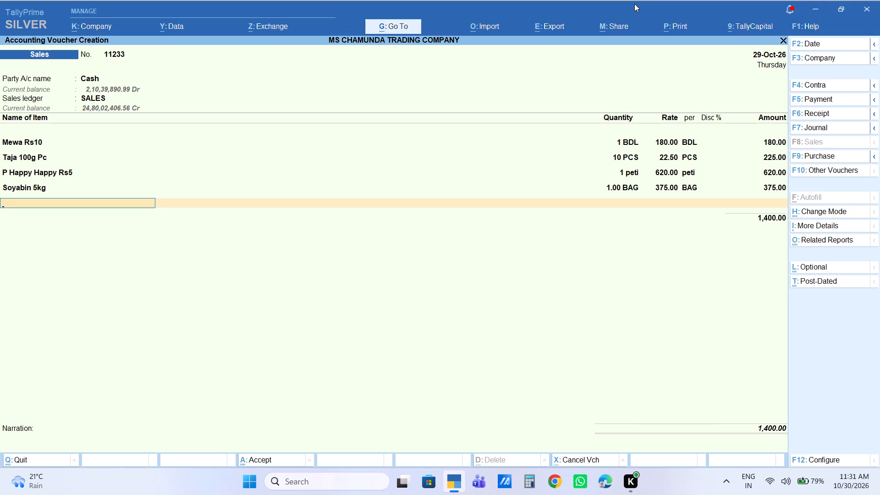
Add 4094 26KG with quantity 1 BAG and an amount of 1,225.
text(4094)
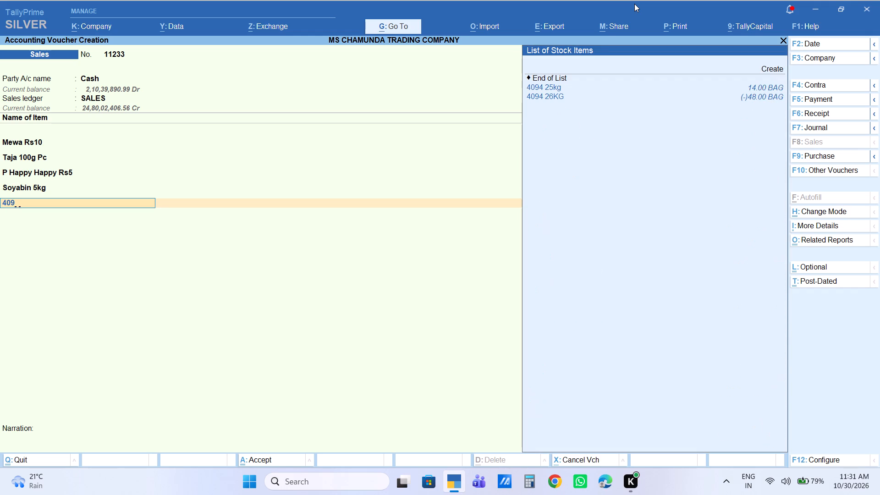
key(Down)
key(Down)
key(Return)
key(1)
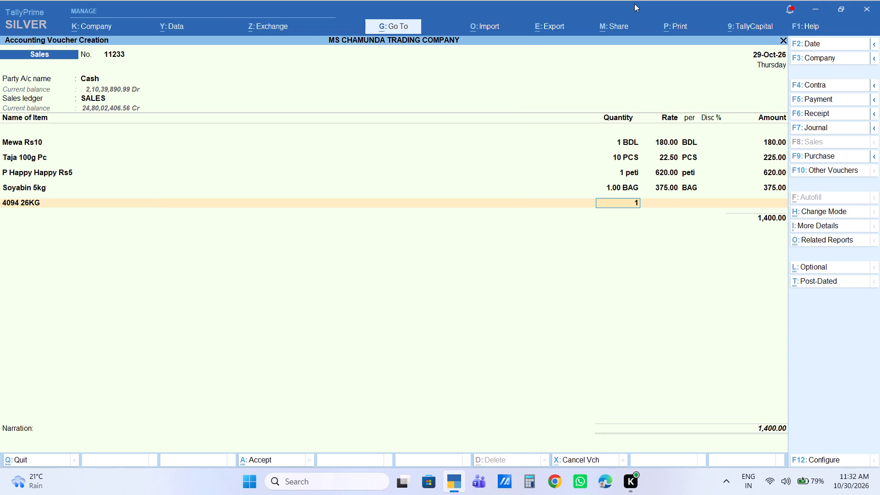
key(Return)
key(Return)
key(Return)
key(Return)
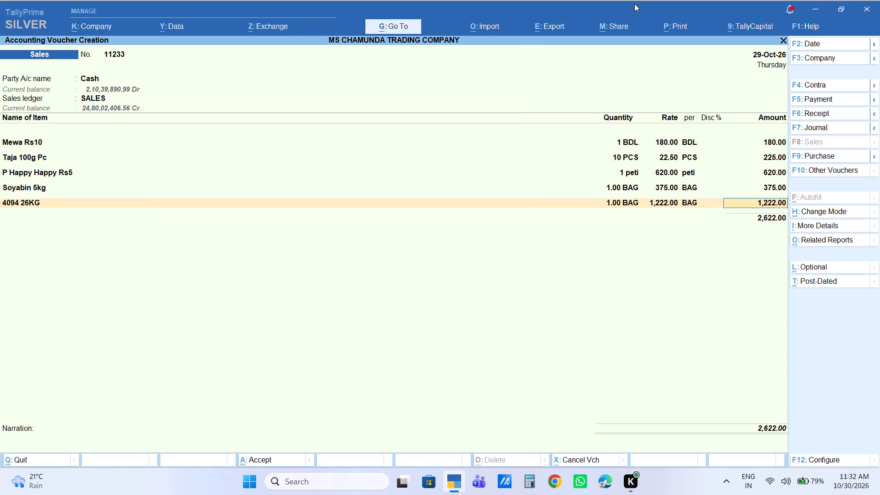
text(1225)
key(Return)
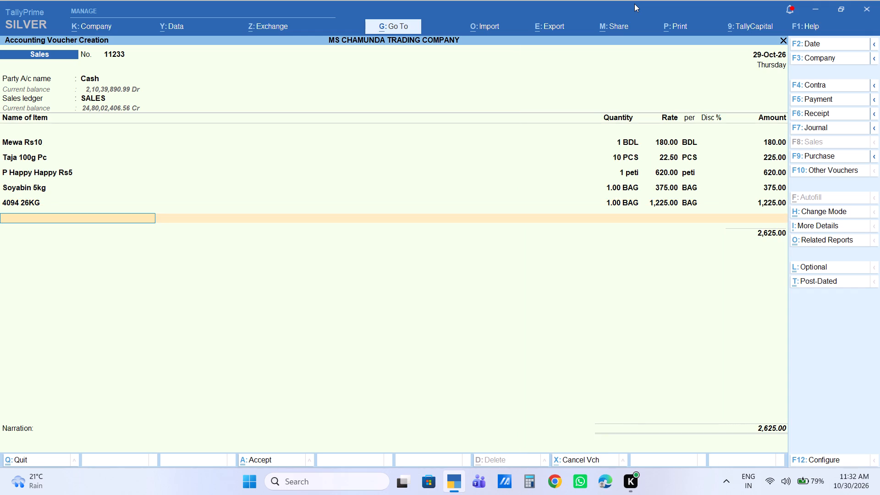
Add SALONI 1L PETI with quantity 1 peti at a rate of 3,050, and end the item list.
text(SALONI1)
key(Down)
key(Down)
key(Down)
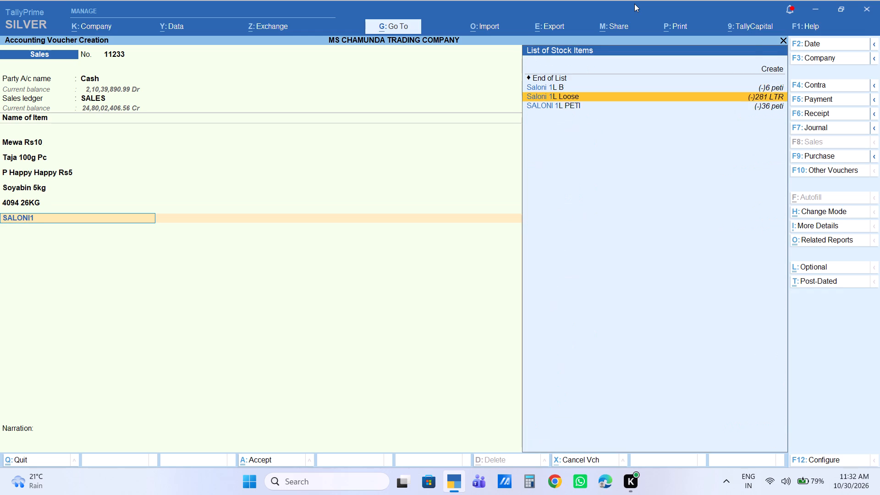
key(Return)
key(1)
key(Return)
key(Return)
key(Return)
key(Return)
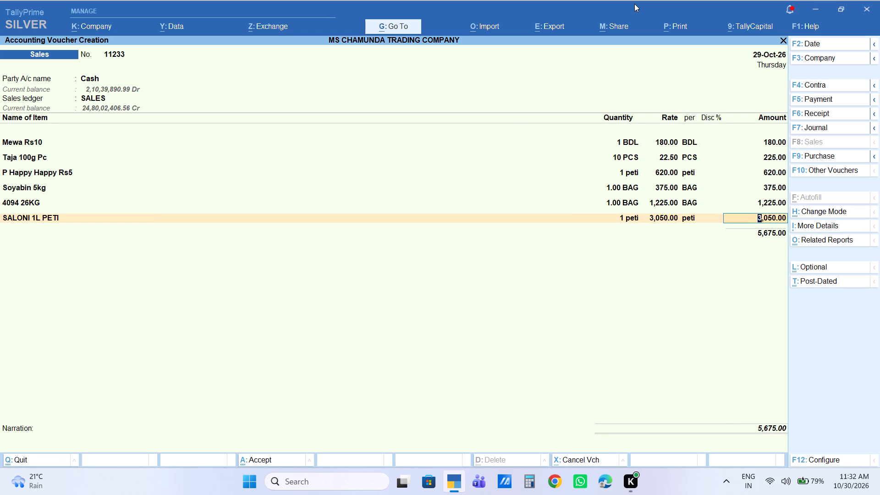
key(Return)
key(Return)
Add a Labour Charge of 10, leave the narration blank, and save the sales voucher.
text(LA\\)
key(Return)
key(Return)
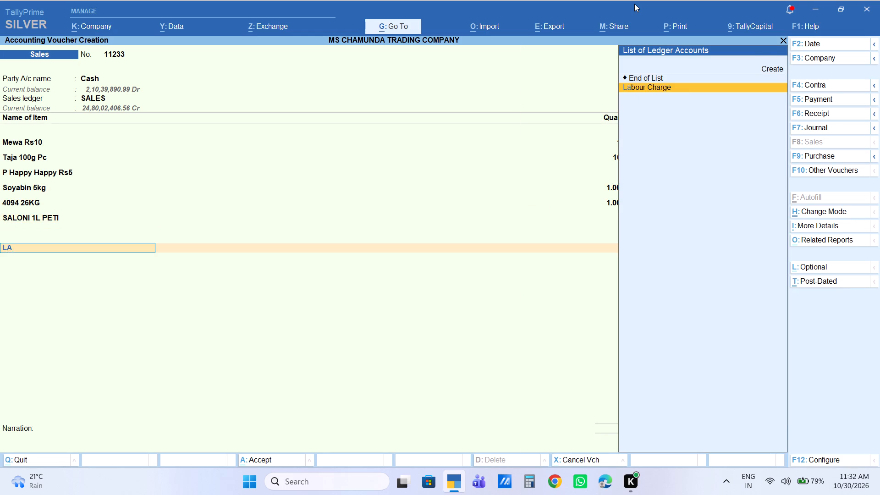
key(Return)
key(Return)
text(10)
key(Return)
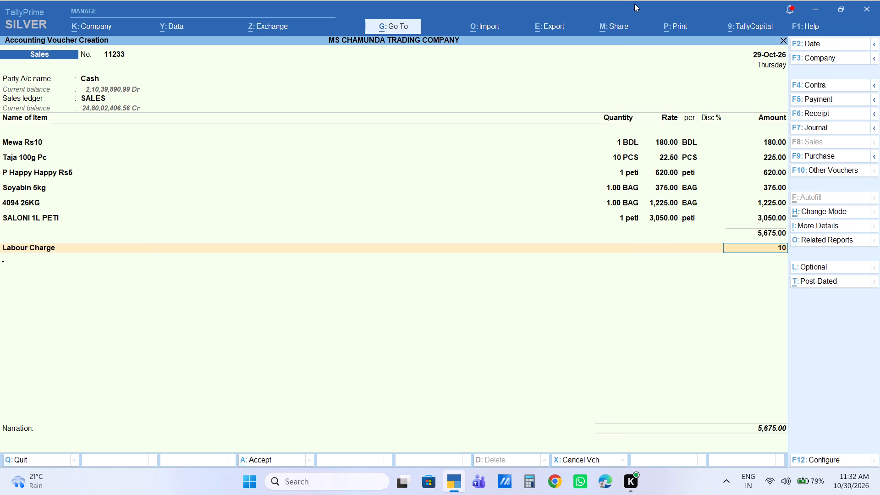
key(Return)
key(Return)
key(Return)
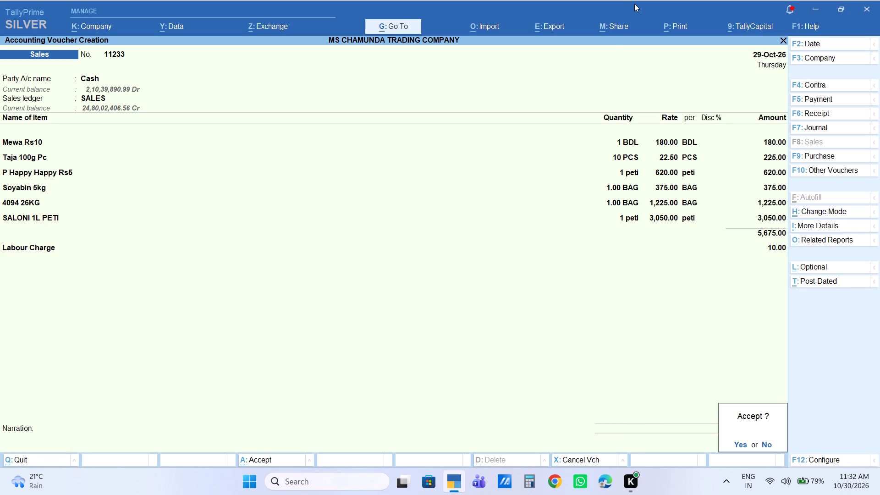
key(Return)
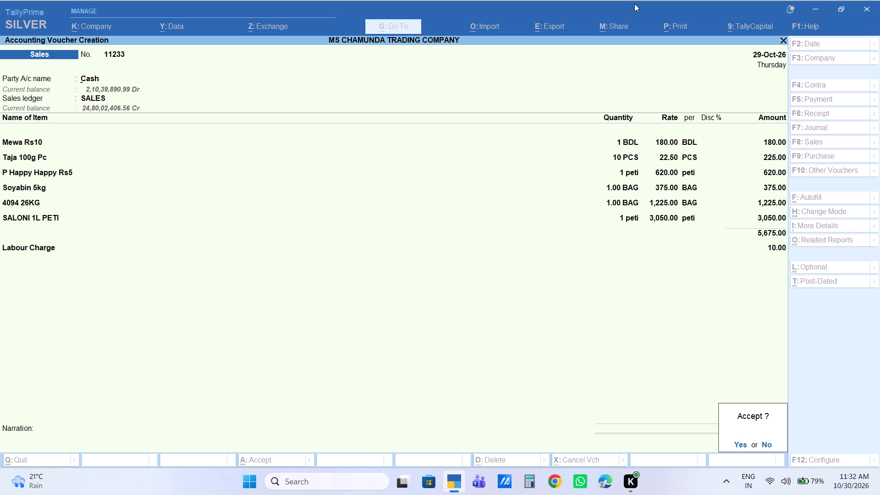
Start a new sales voucher with Cash as the party and SALES as the ledger, keeping the default party details.
text(CXAA)
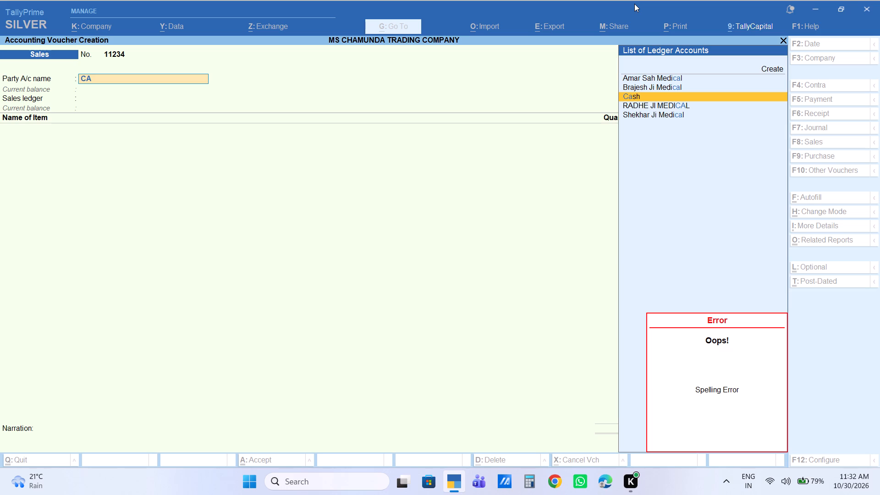
key(Return)
key(Return)
key(Return)
key(Return)
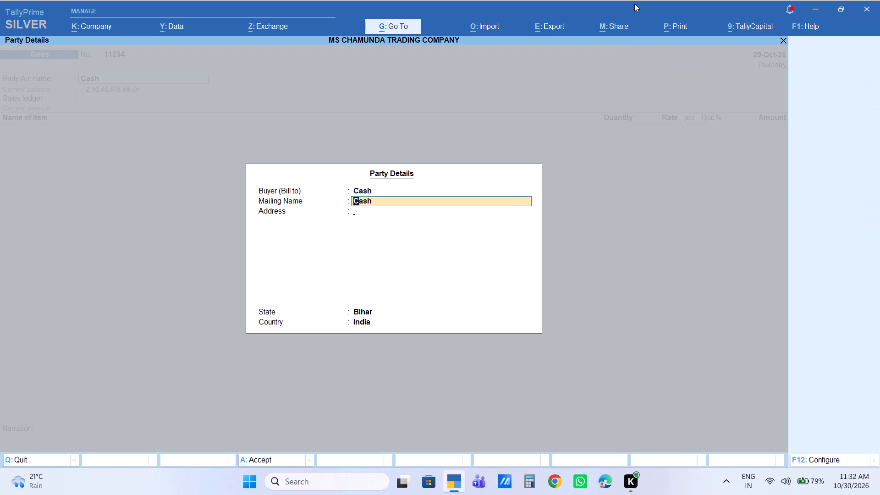
key(Return)
key(Return)
key(Return)
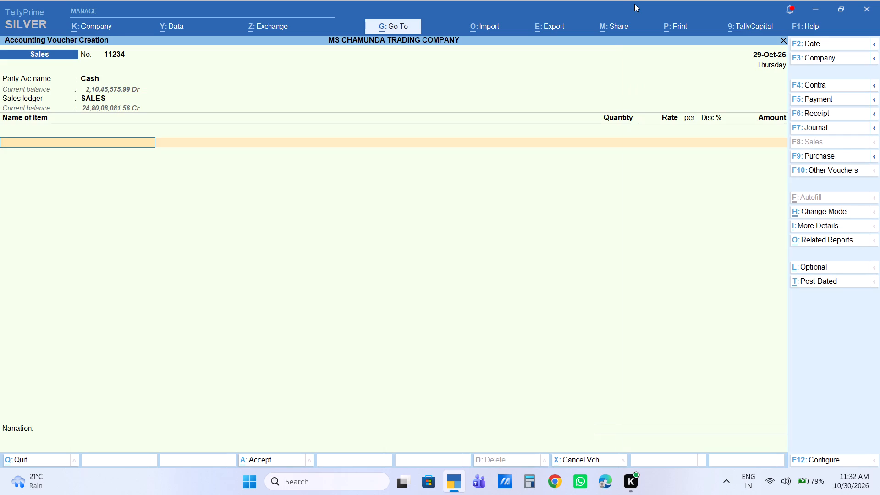
Add Wheel 1Kg with quantity 1 BAG at a rate of 1,920, and save the sales voucher.
text(WHE)
key(Down)
key(Down)
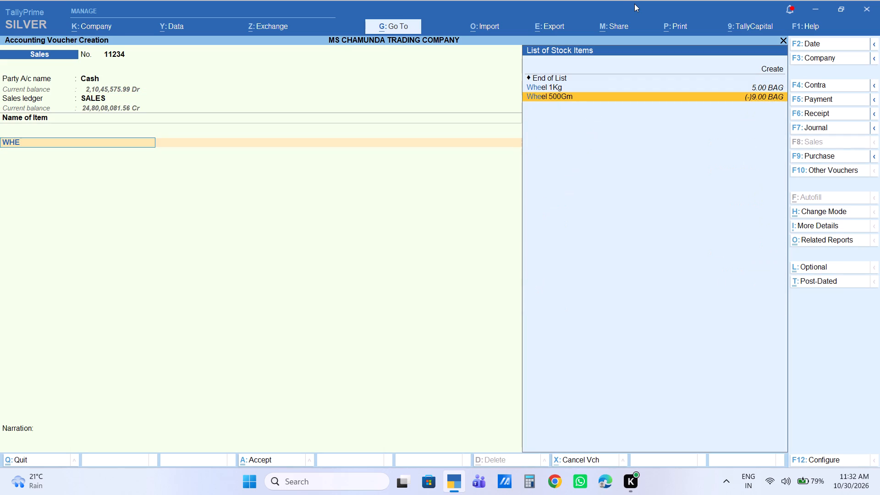
key(Up)
key(Return)
key(1)
key(Return)
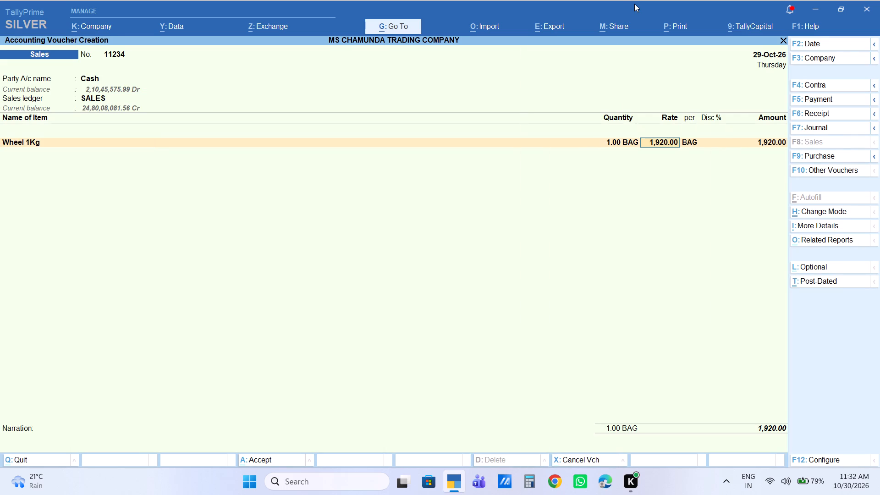
key(ctrl+a)
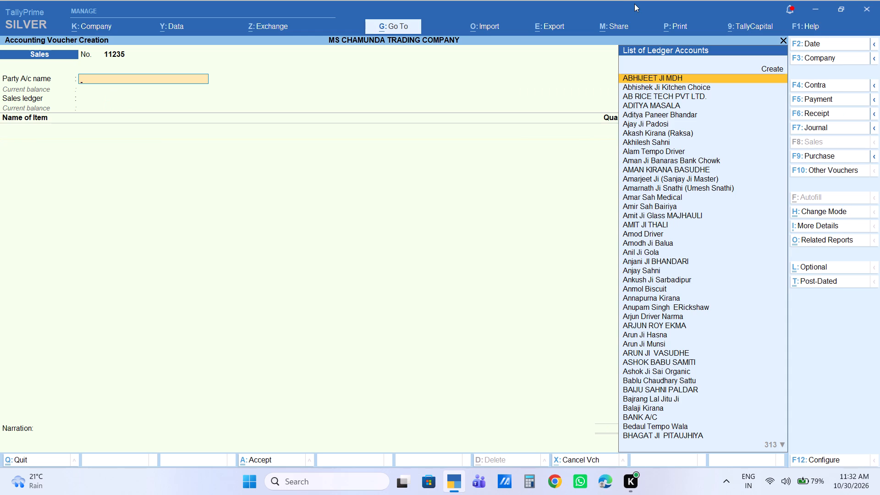
Start another sales voucher with Cash as the party and SALES as the ledger, keeping the default party details.
text(CAS)
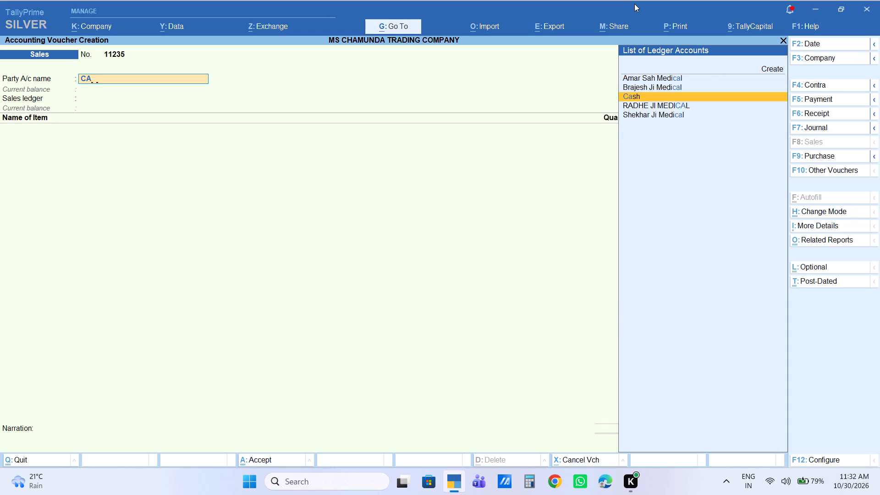
key(Return)
key(Return)
key(Return)
key(Return)
key(Return)
key(Return)
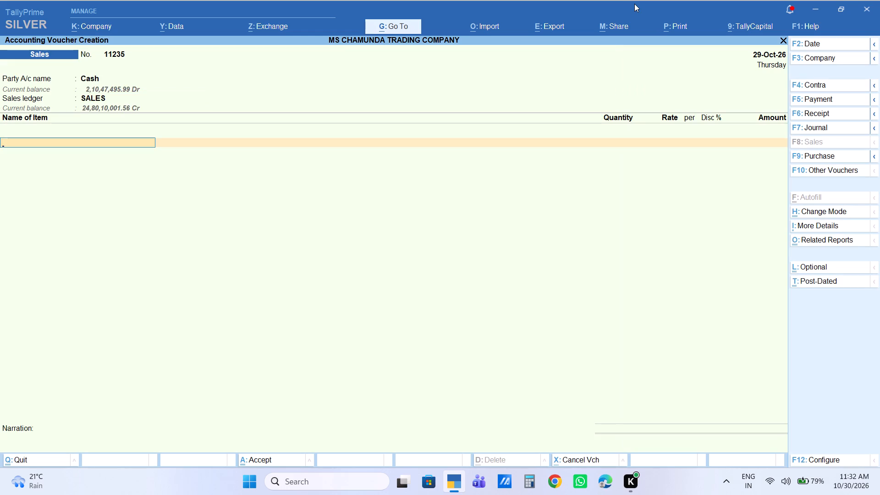
Add R MARICH 500G as the first item with quantity 2 PKT.
text(MARICH)
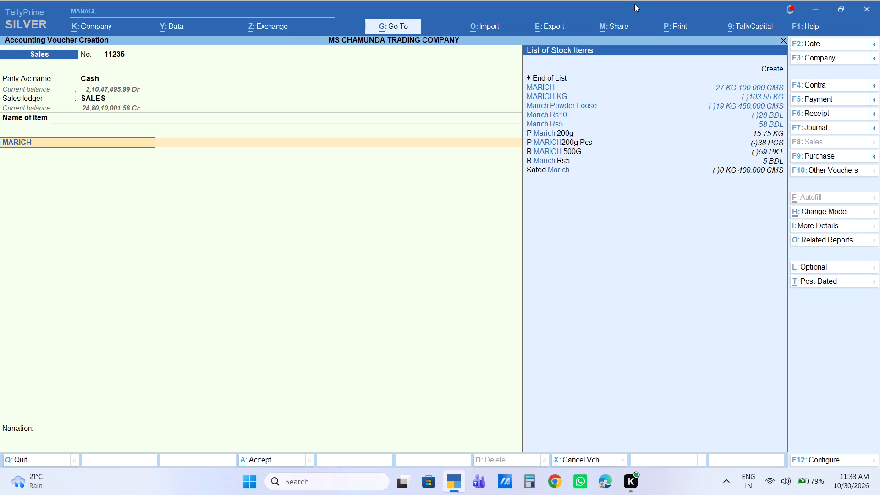
key(Down)
key(Down)
key(Down)
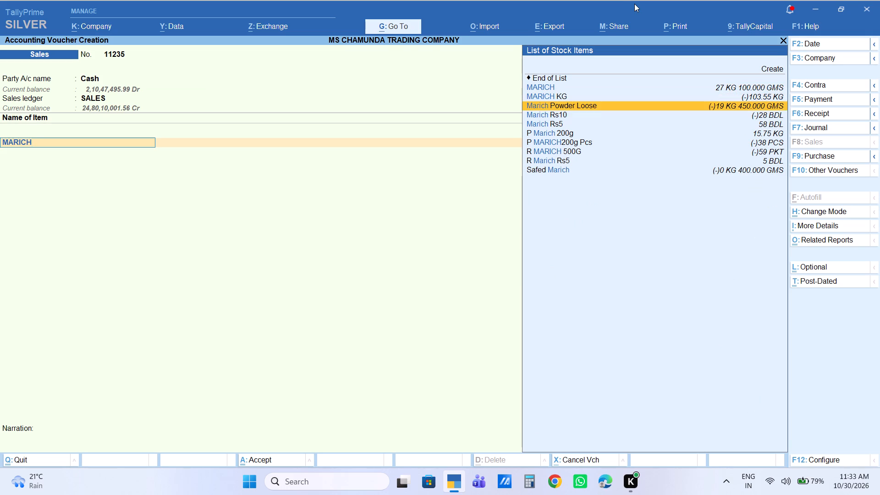
key(Down)
key(Down)
key(Down)
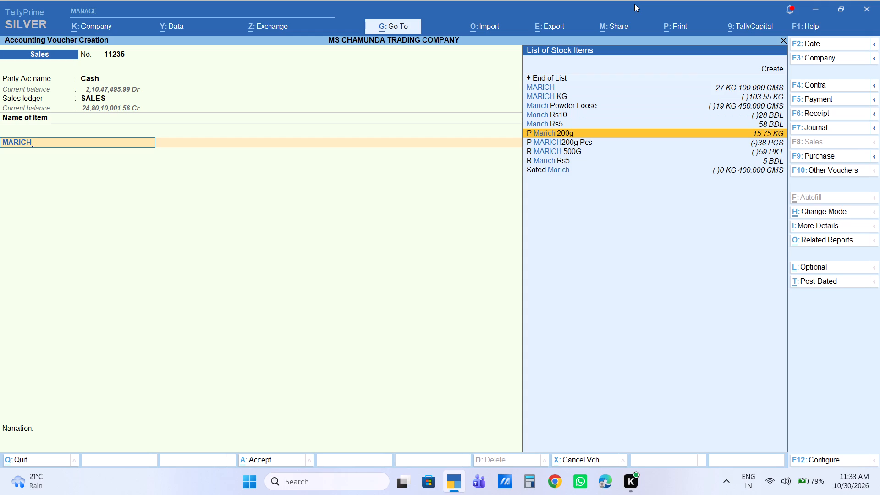
key(Down)
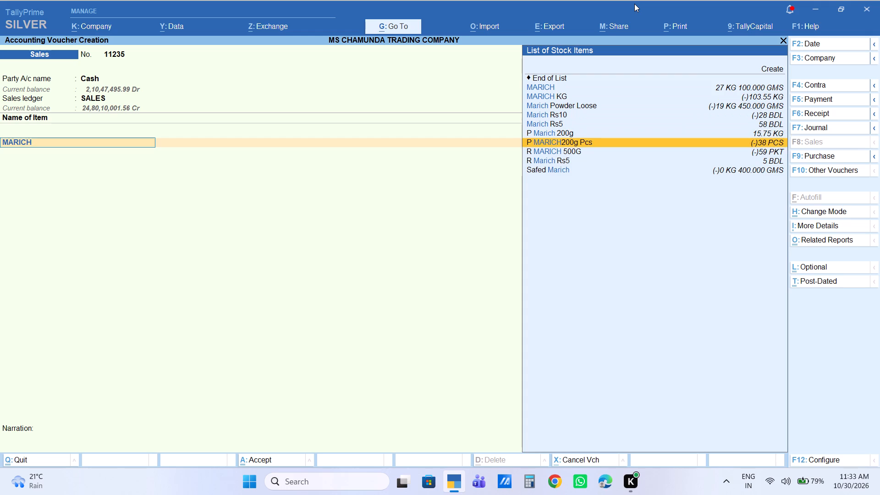
key(Down)
key(Return)
key(2)
key(Return)
key(Return)
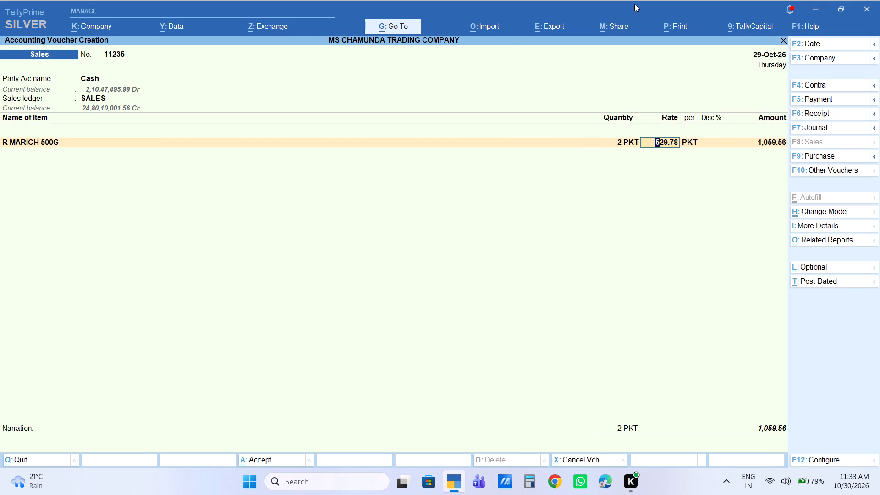
Set the R MARICH 500G rate to 530 with a 30% discount and complete the line.
key(BackSpace)
text(530)
key(Return)
key(Return)
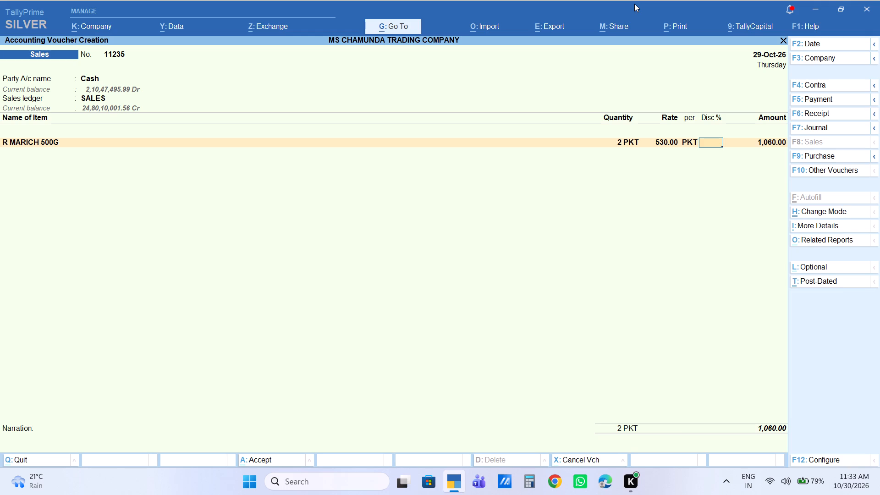
text(30)
key(Return)
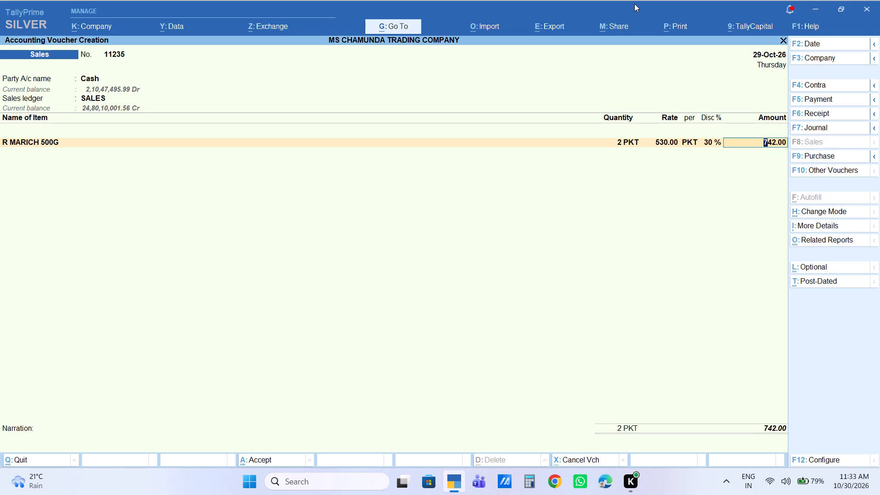
key(BackSpace)
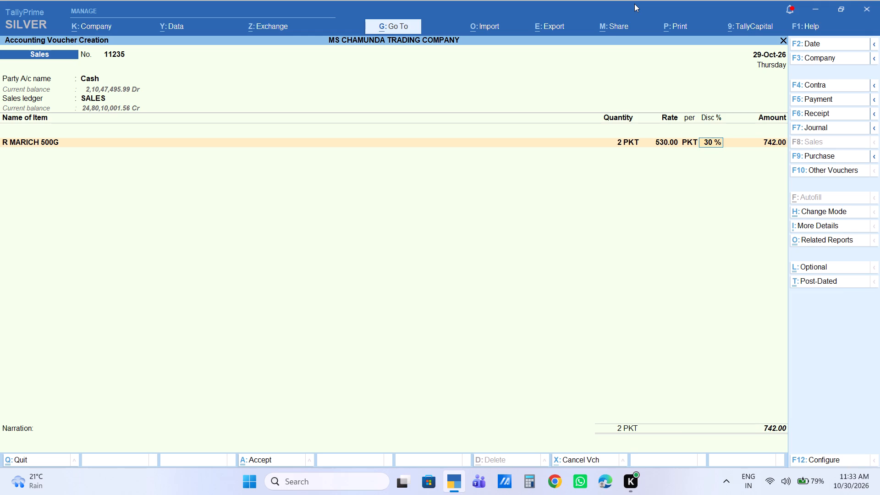
key(BackSpace)
key(BackSpace)
key(Return)
key(Return)
key(Return)
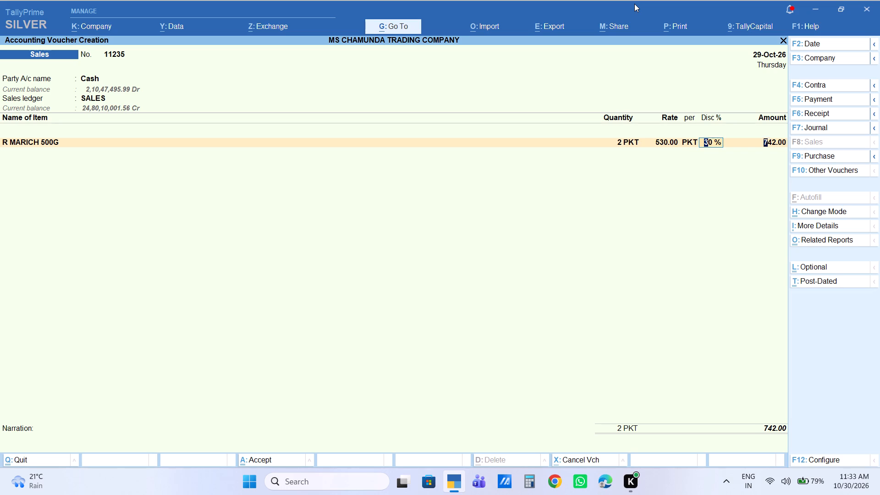
key(Return)
Add R Jeera 500g with quantity 1 PKT at a rate of 300 and a 30% discount.
text(R HJ)
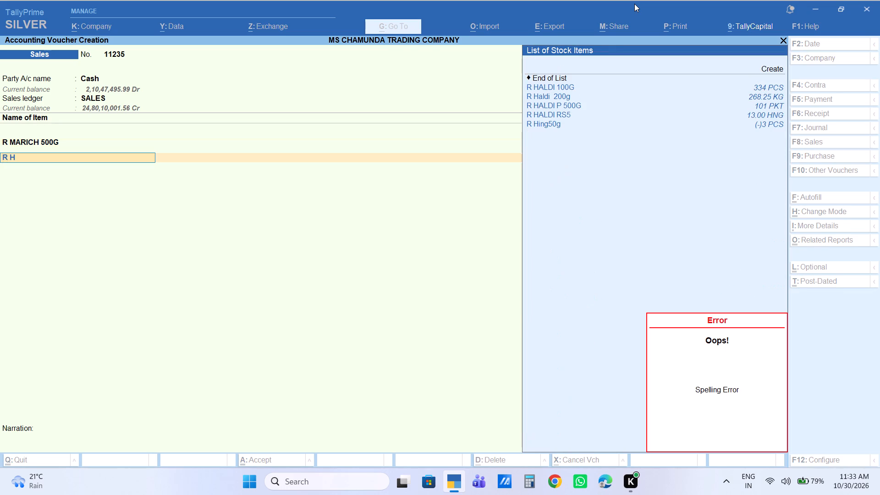
key(BackSpace)
key(BackSpace)
text(JEE)
key(Down)
key(Return)
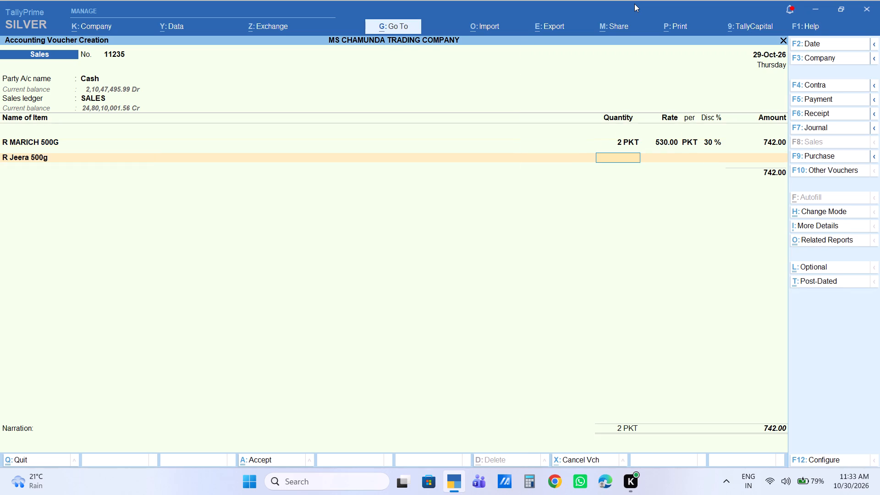
key(1)
key(Return)
key(Return)
key(Return)
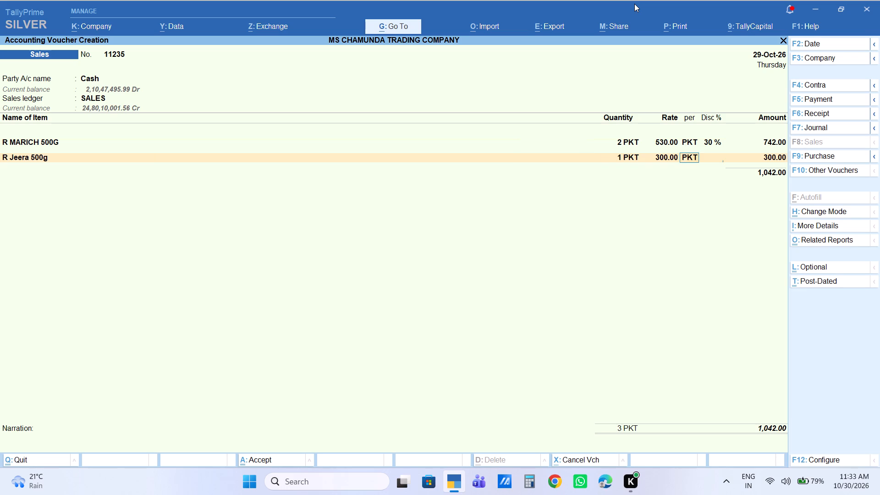
text(30)
key(Return)
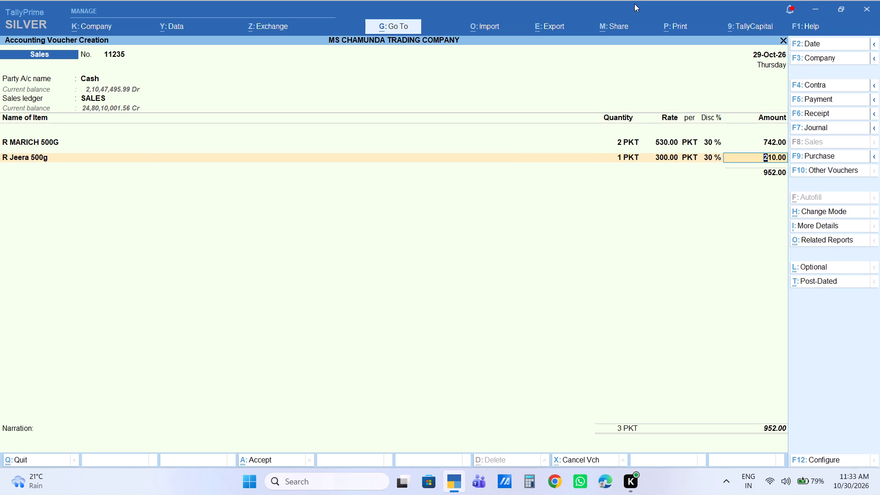
Set the R Jeera 500g quantity to 2 PKT.
key(BackSpace)
key(BackSpace)
key(BackSpace)
key(BackSpace)
key(2)
key(Return)
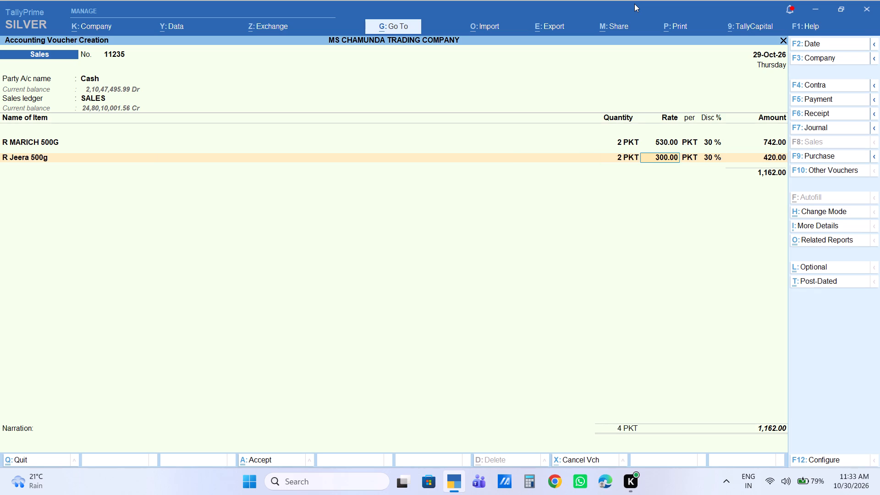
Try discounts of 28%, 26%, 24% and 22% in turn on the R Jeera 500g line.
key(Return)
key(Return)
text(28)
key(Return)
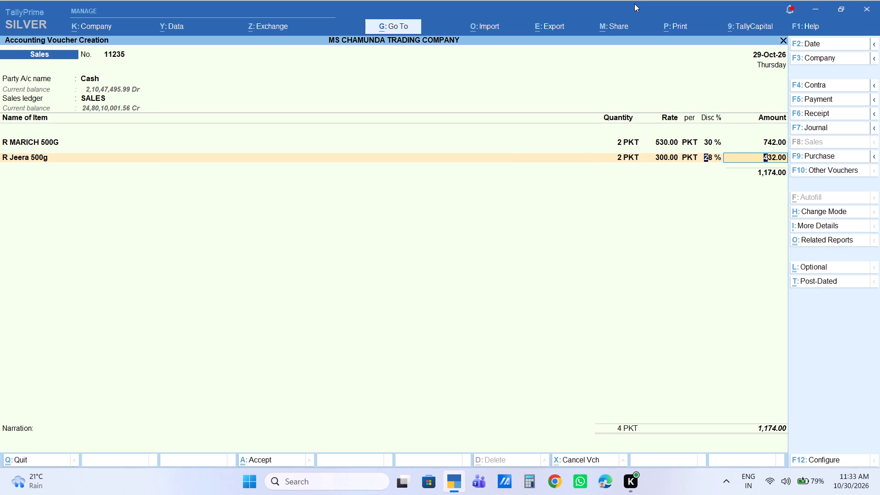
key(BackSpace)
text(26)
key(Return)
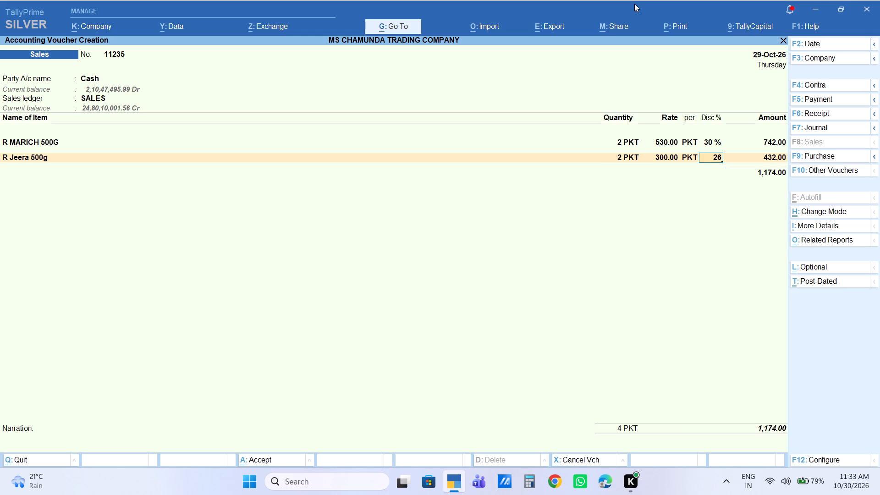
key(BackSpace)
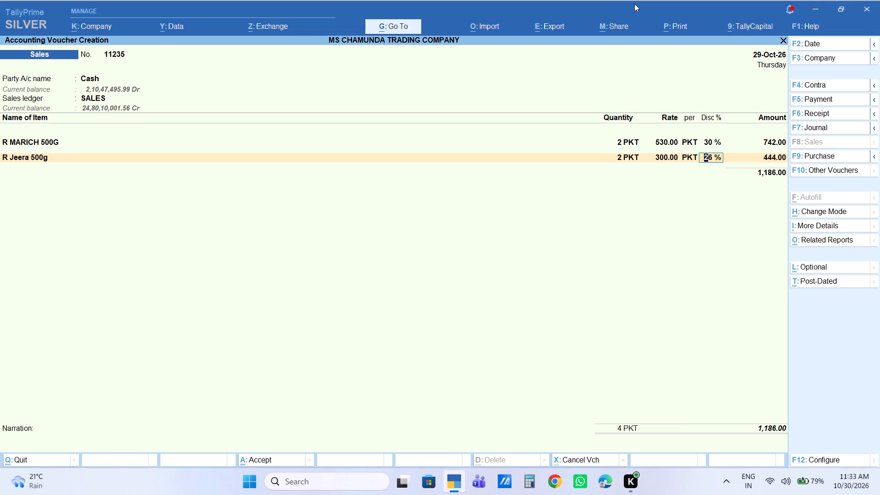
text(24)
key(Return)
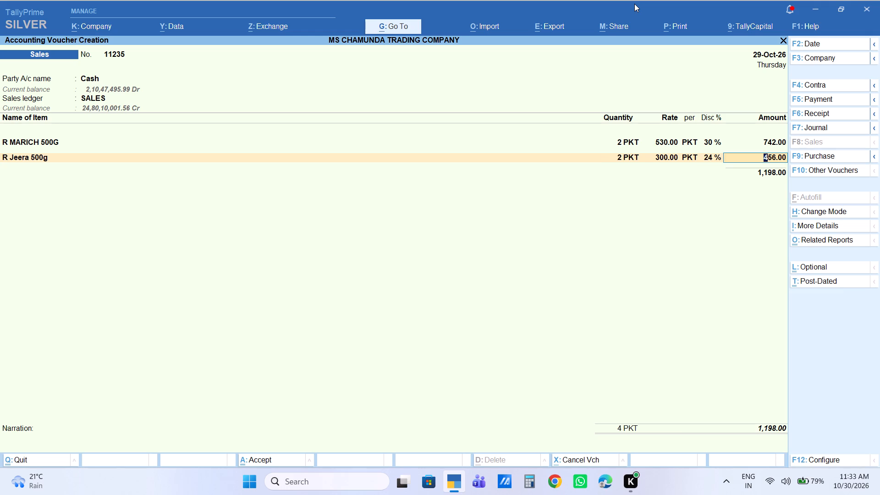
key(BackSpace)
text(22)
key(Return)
Set the R Jeera 500g discount to 23% and complete the line.
key(BackSpace)
text(23)
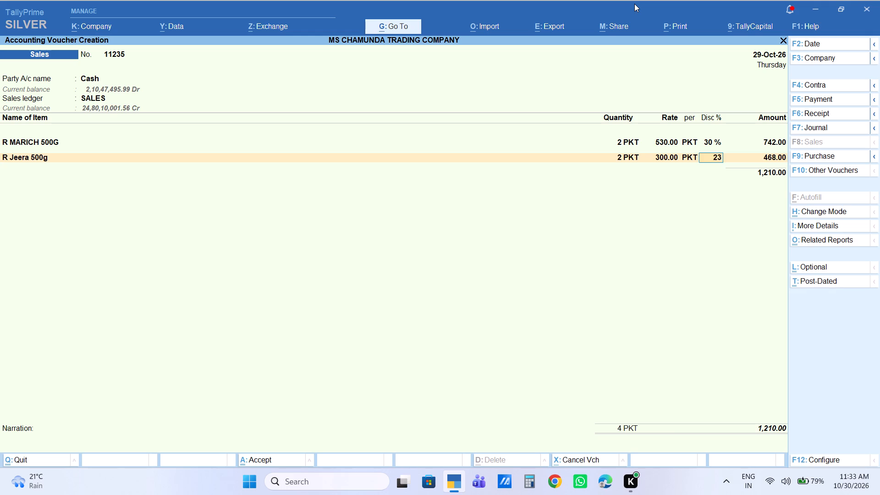
key(Return)
key(Return)
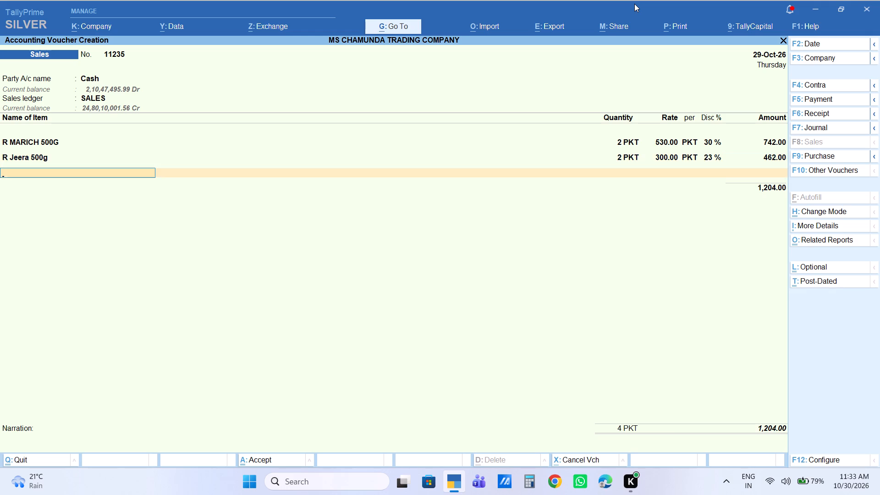
Add F REFINE TINA with quantity 1 TINA at the rate of 2,350 and no discount.
key(d)
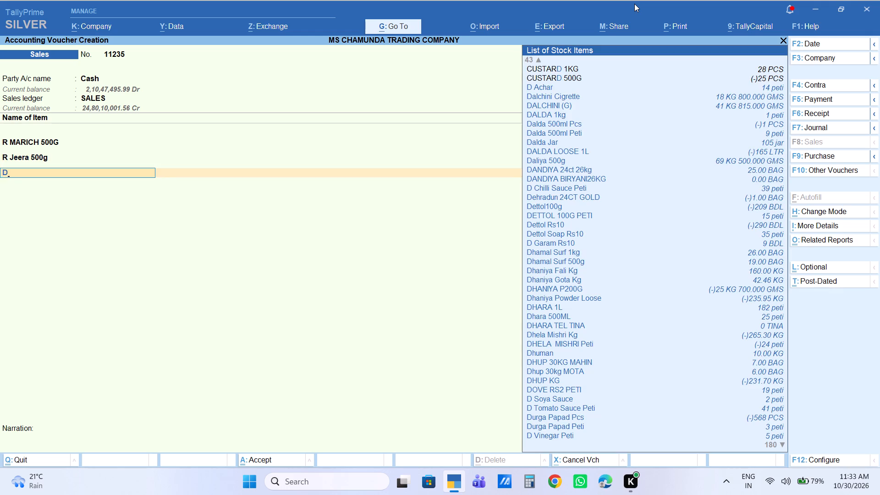
key(BackSpace)
text(F RE)
key(Return)
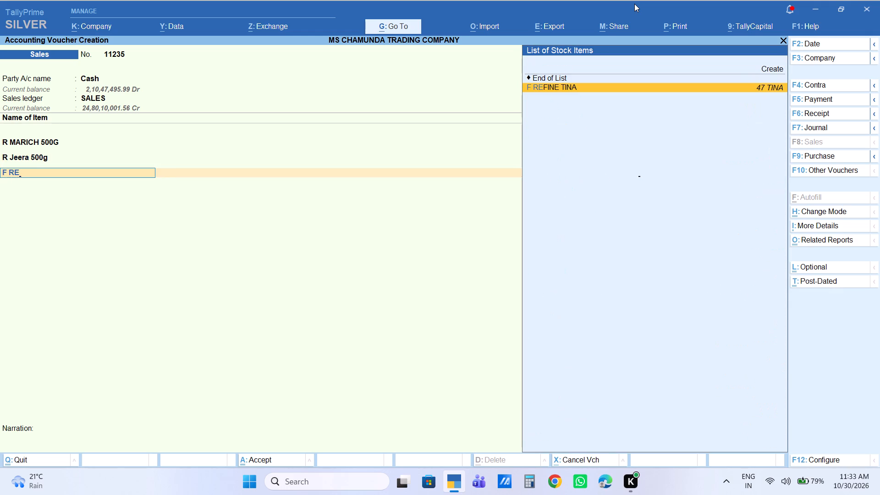
key(1)
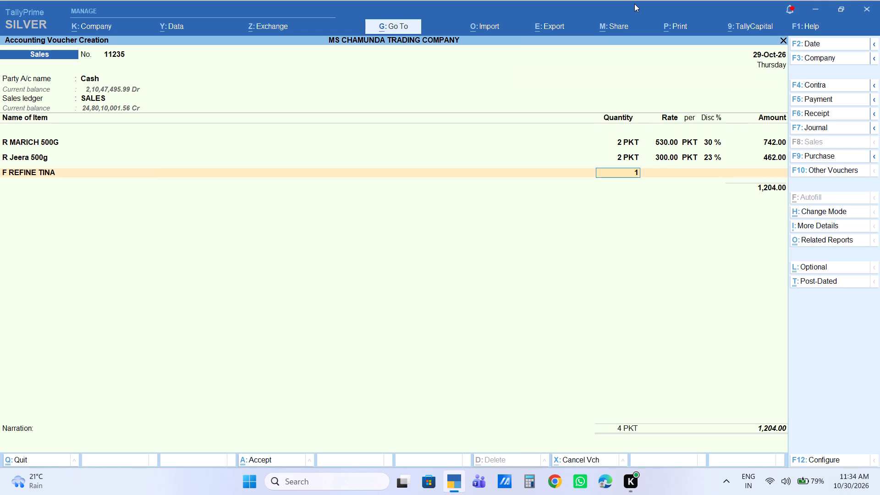
key(Return)
key(Return)
key(Return)
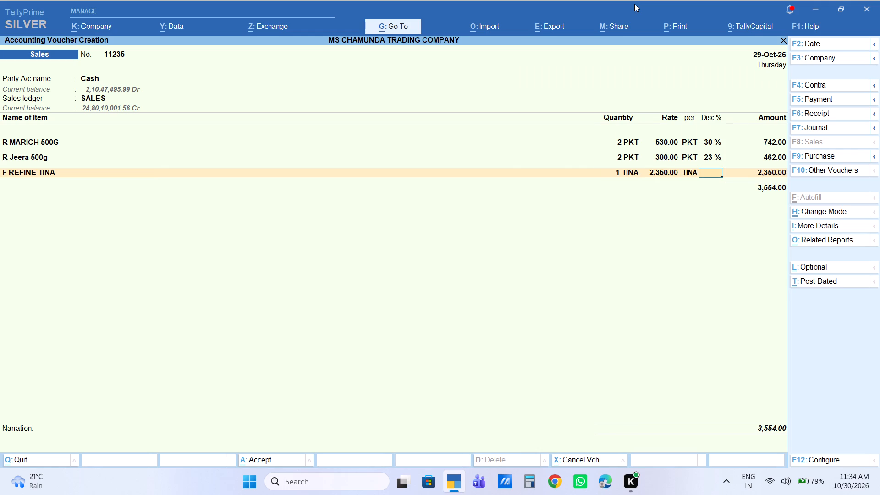
key(Return)
key(Return)
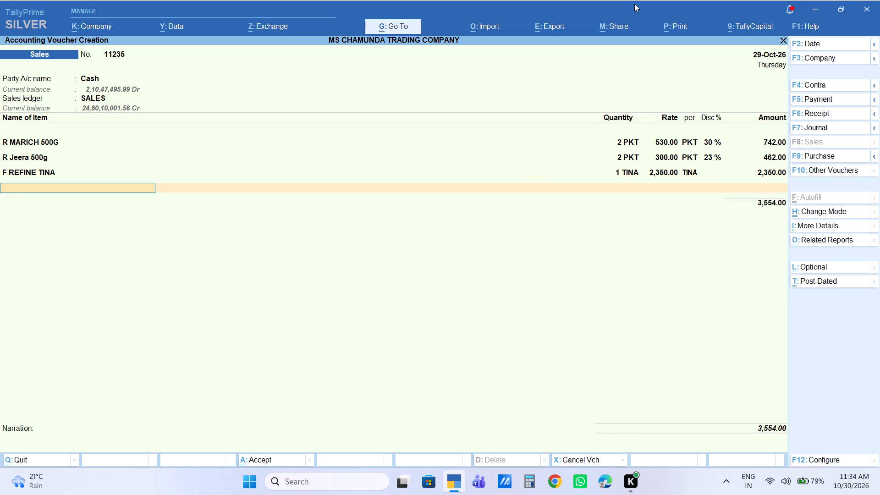
Add Saloni Tina with quantity 2 TINA and set the line amount to 5,700.
text(SALONI)
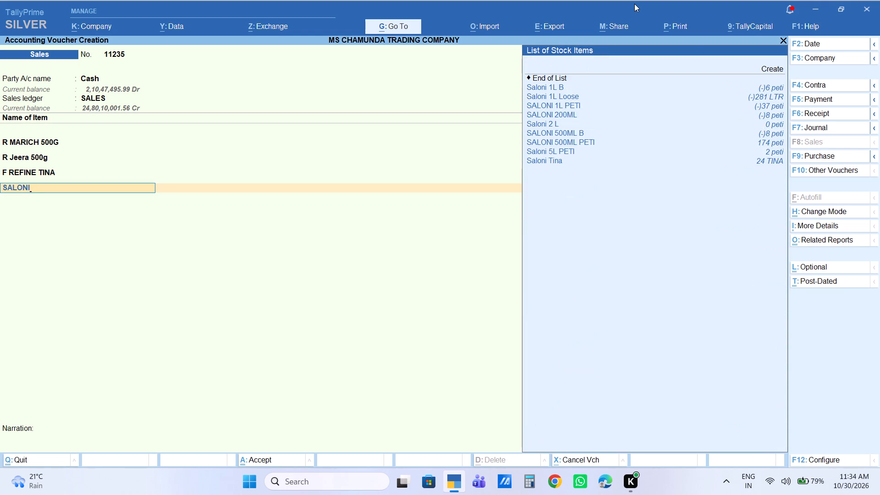
key(Down)
key(Down)
key(Down)
key(Down)
key(Down)
key(Down)
key(Down)
key(Down)
key(Down)
key(Down)
key(Down)
key(Down)
key(Down)
key(Down)
key(Down)
key(Down)
key(Return)
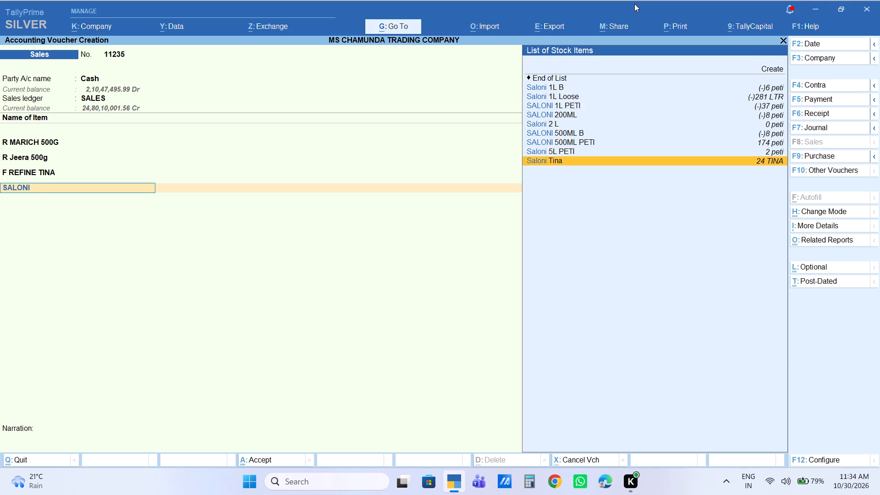
key(2)
key(Return)
key(Return)
key(Return)
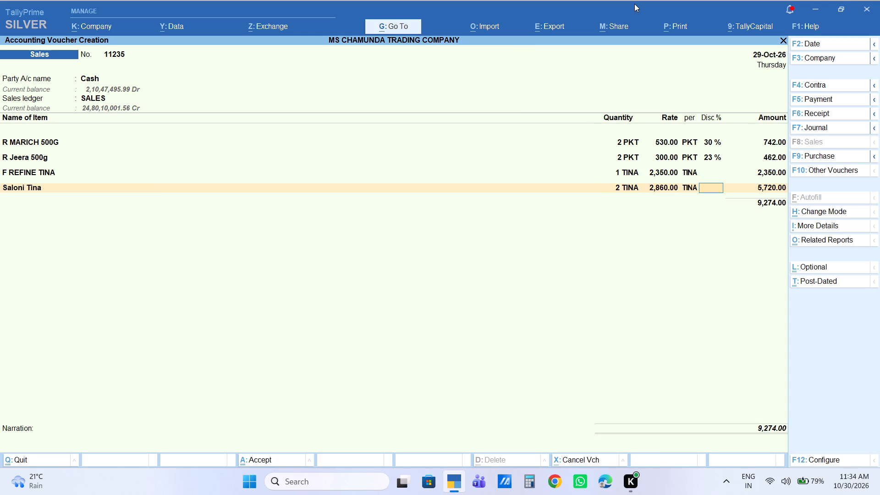
key(Return)
text(5700)
key(Return)
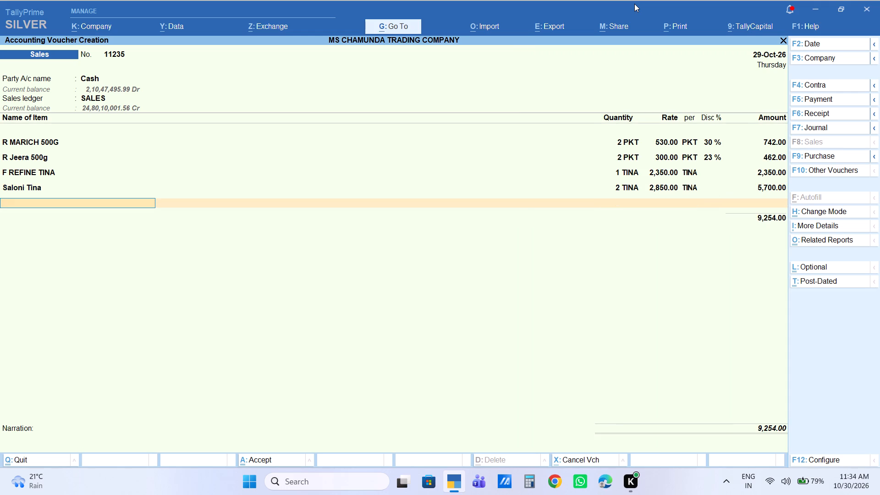
Add CHURA 23KG with quantity 3 BAG and set the line amount to 2,550.
text(CHURA23)
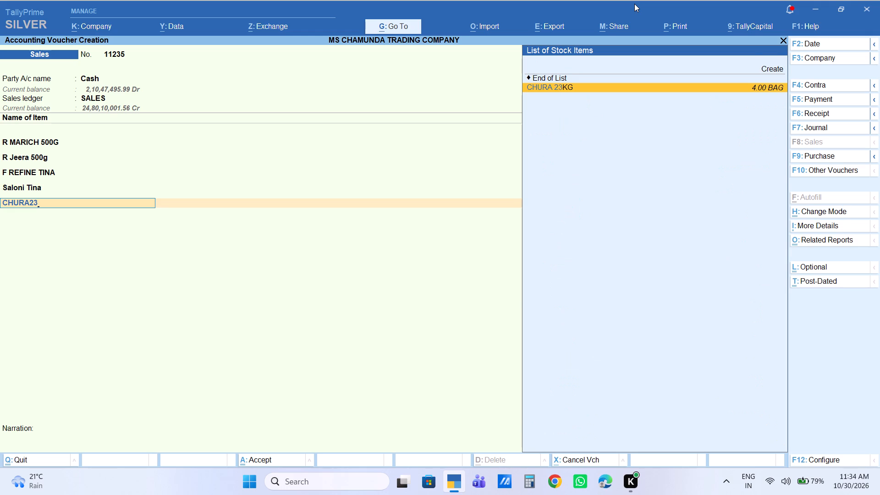
key(Return)
key(3)
key(Return)
key(Return)
key(Return)
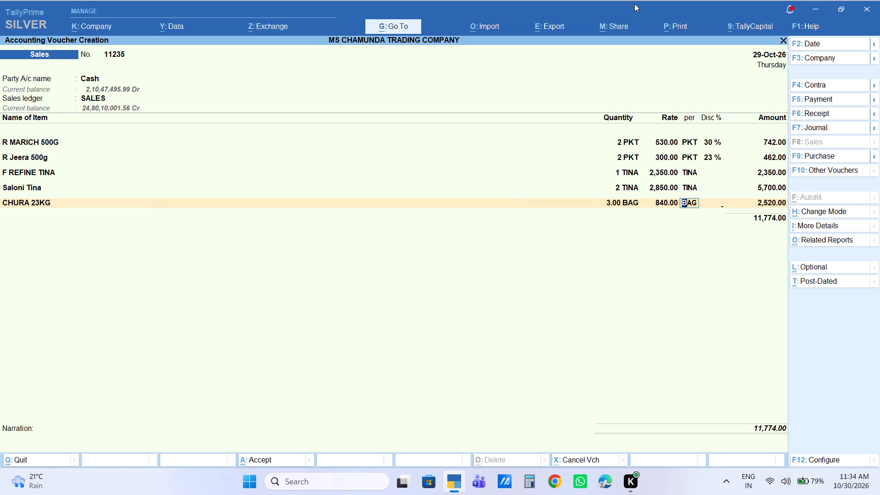
key(Return)
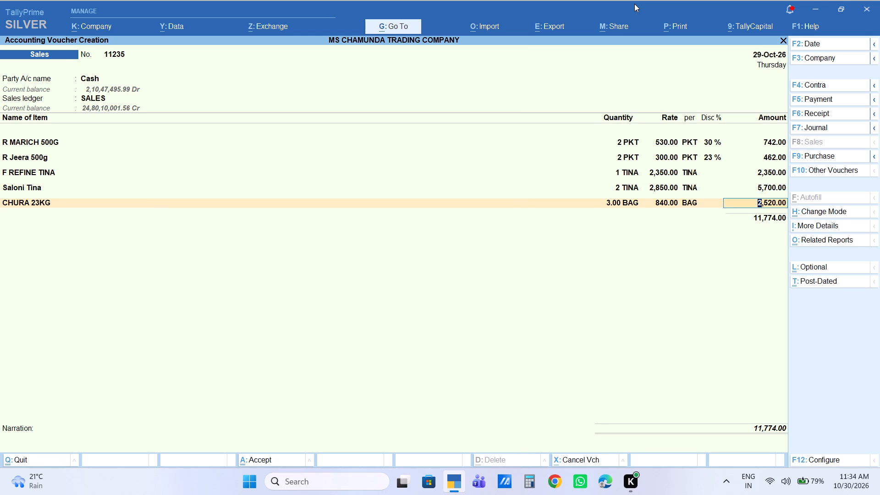
text(2550)
key(Return)
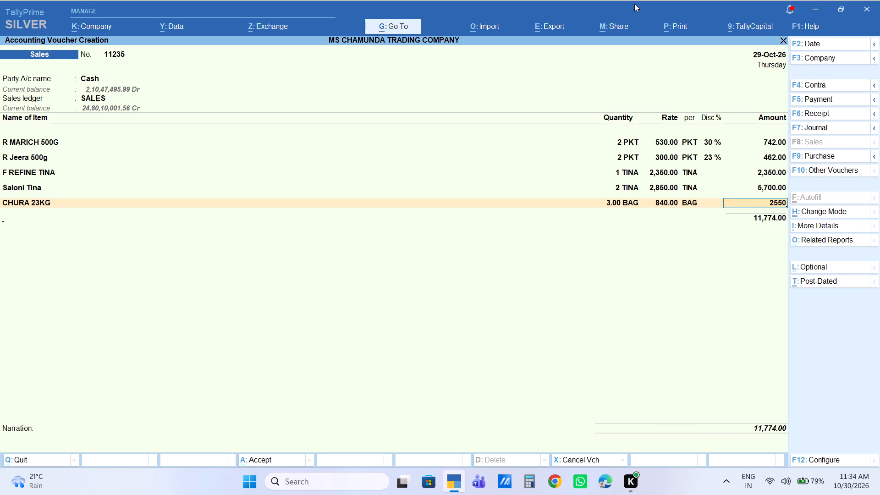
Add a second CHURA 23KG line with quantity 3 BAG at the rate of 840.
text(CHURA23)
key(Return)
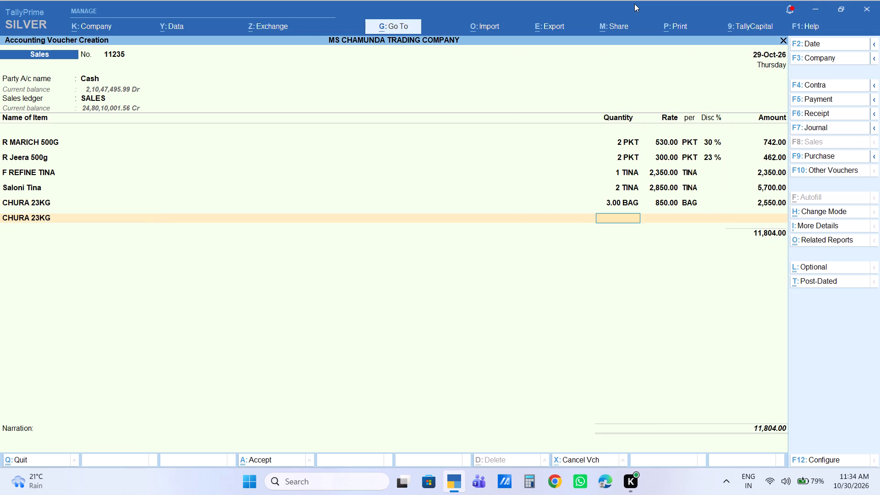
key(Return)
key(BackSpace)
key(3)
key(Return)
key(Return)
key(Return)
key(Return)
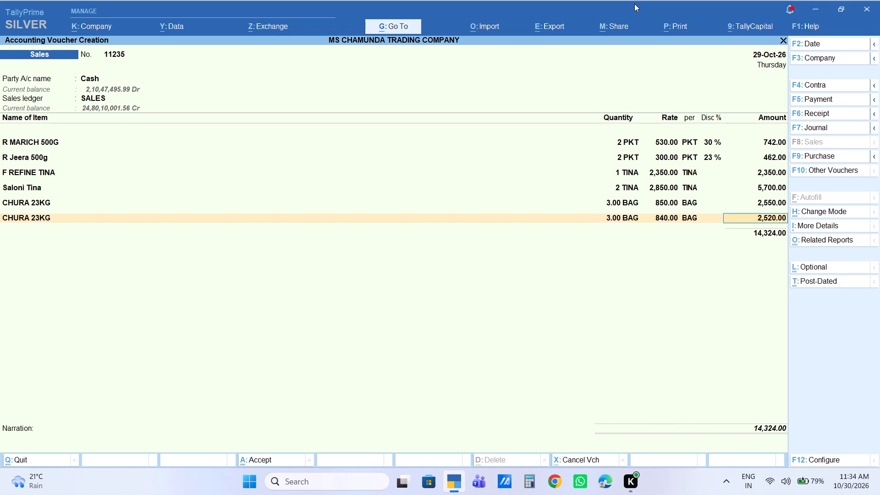
Replace the second CHURA 23KG line with MASOOR DAL 30kg, quantity 1 BAG and amount 2,100.
key(BackSpace)
key(BackSpace)
key(BackSpace)
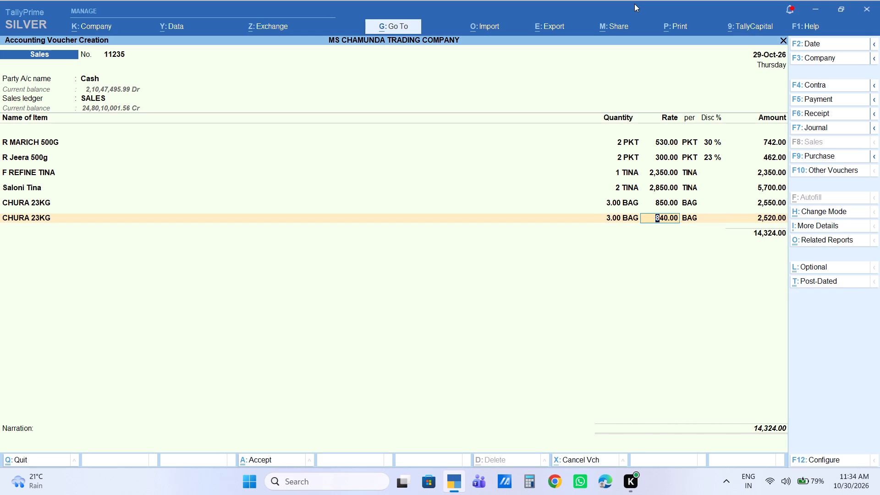
key(BackSpace)
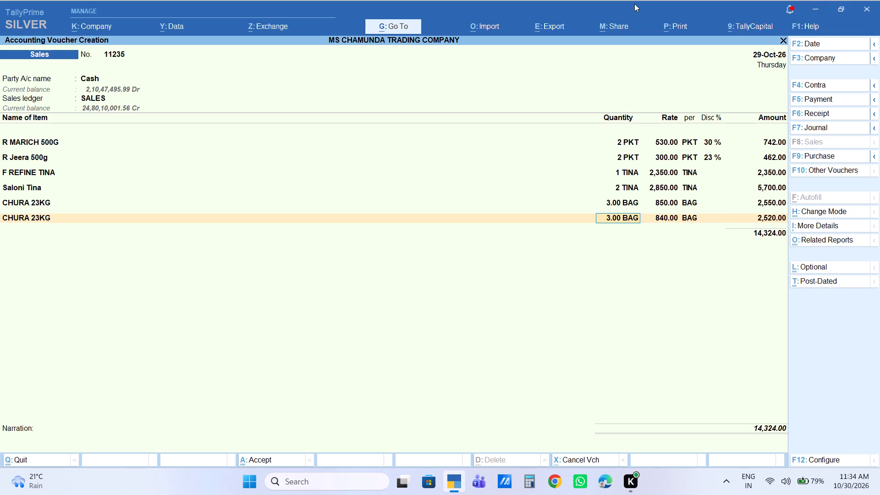
key(BackSpace)
text(MASO)
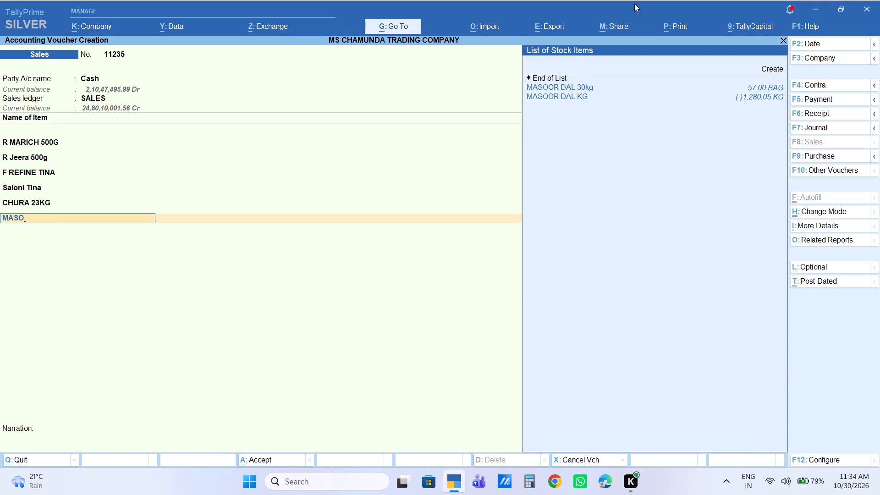
key(Down)
key(Return)
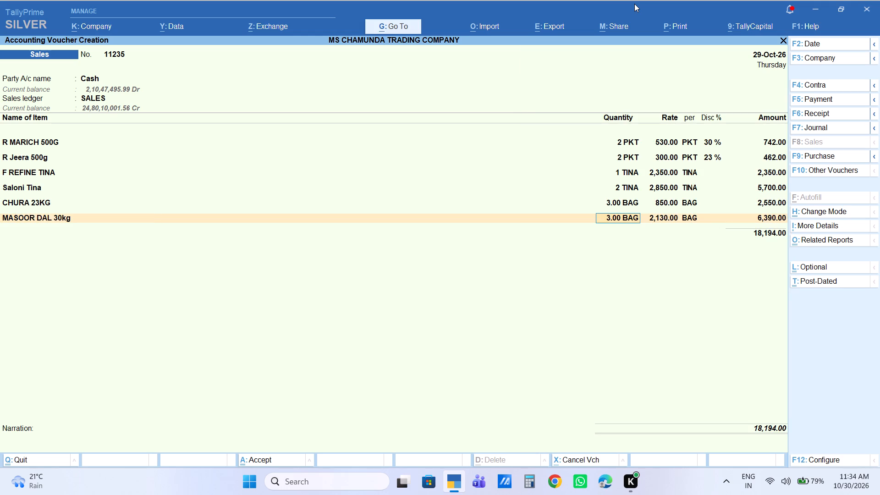
key(1)
key(Return)
key(Return)
key(Return)
key(Return)
text(2100)
key(Return)
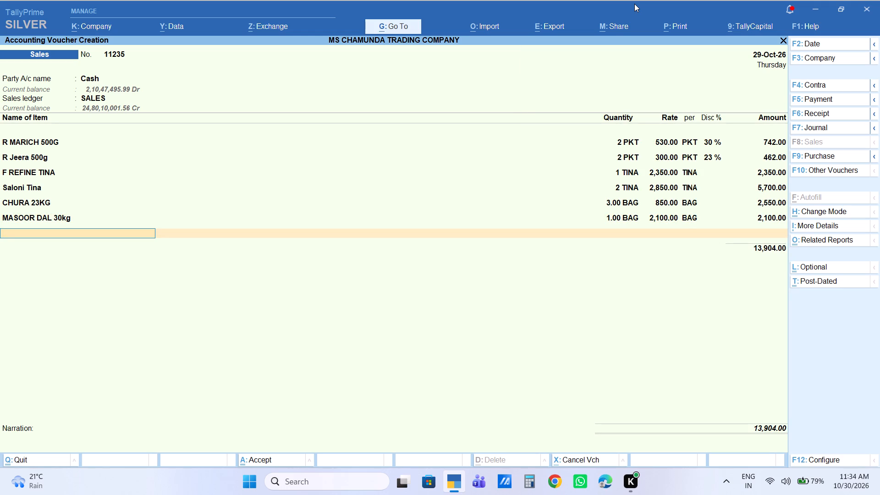
Add Gulnar Rahar30kg with quantity 1 BAG and set the line amount to 3,600.
text(GULNAR)
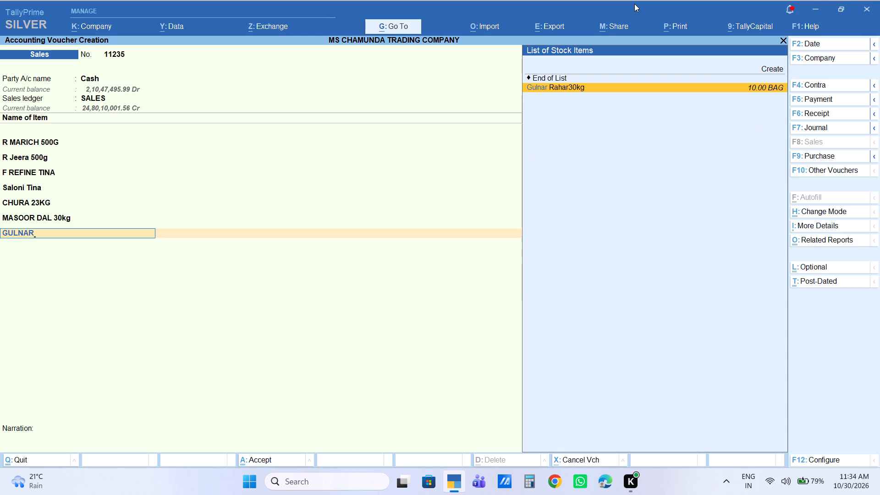
key(Return)
key(1)
key(Return)
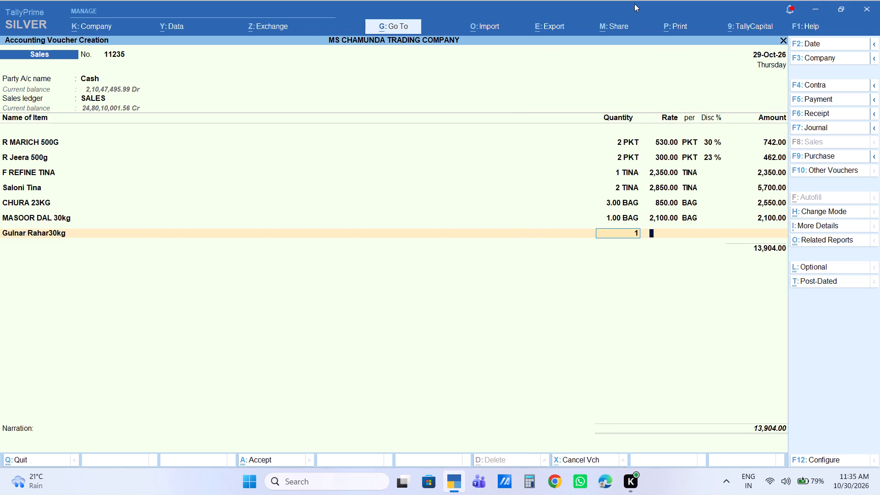
key(Return)
key(Return)
key(Return)
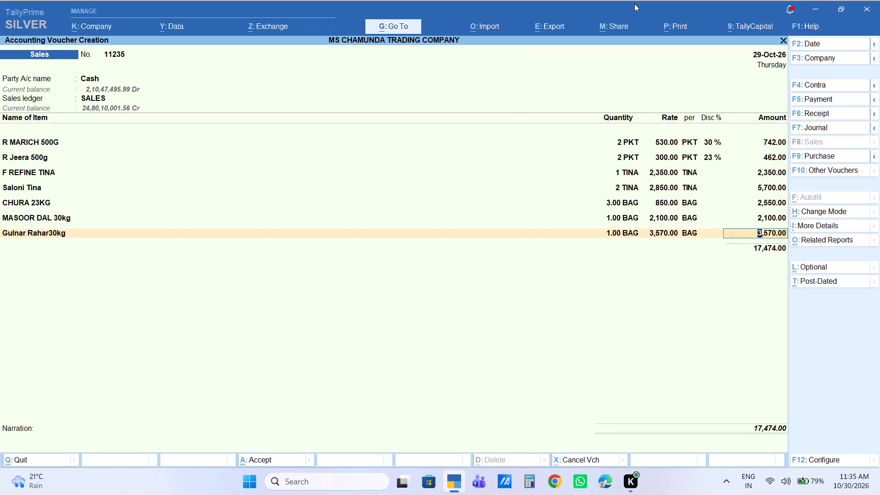
text(3600)
key(Return)
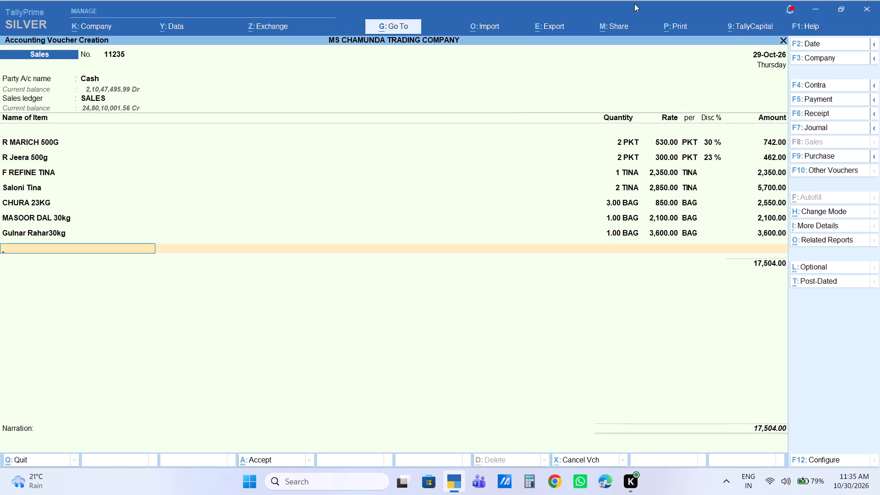
Close the item list and add a Labour Charge of 25 below the subtotal.
key(Return)
key(l)
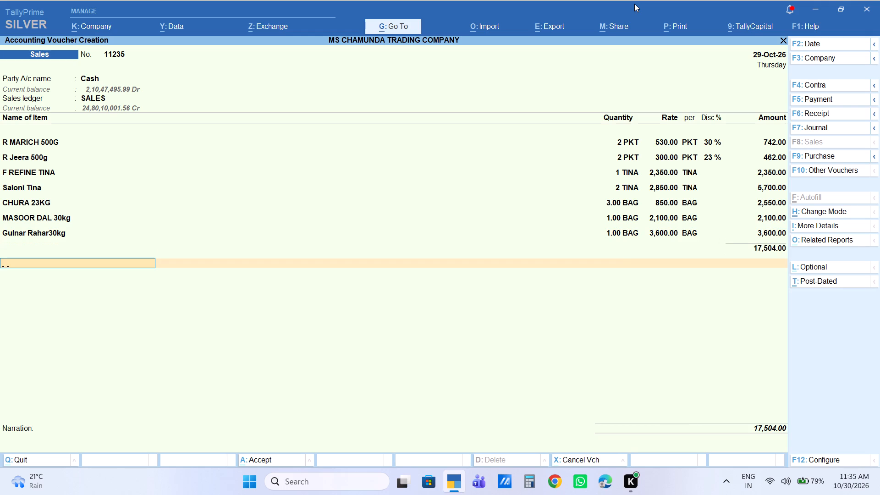
key(Down)
key(Return)
key(Return)
text(25)
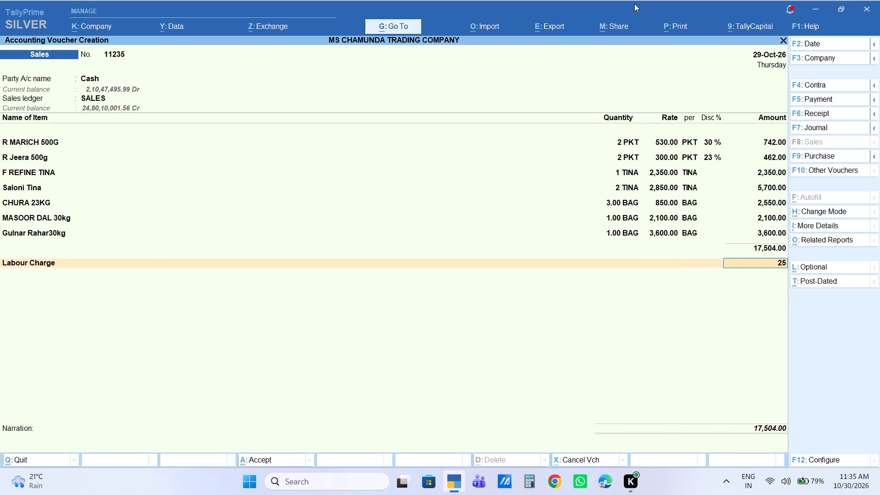
key(Return)
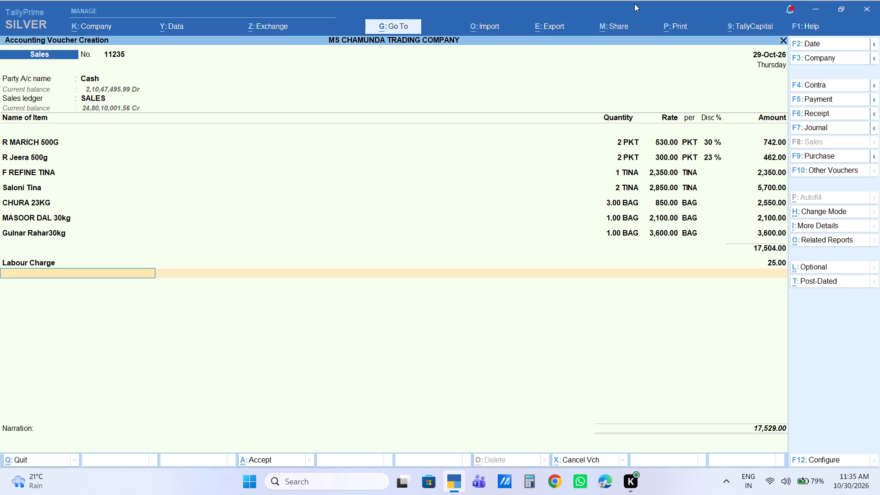
Go back to the item list and add SIXER 26kg with quantity 3 BAG below Gulnar Rahar30kg.
key(BackSpace)
key(BackSpace)
key(BackSpace)
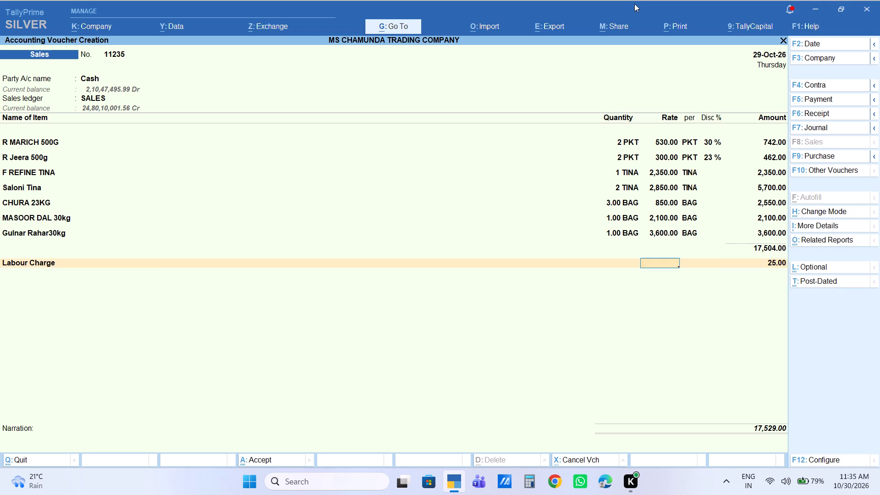
key(BackSpace)
key(BackSpace)
key(BackSpace)
key(BackSpace)
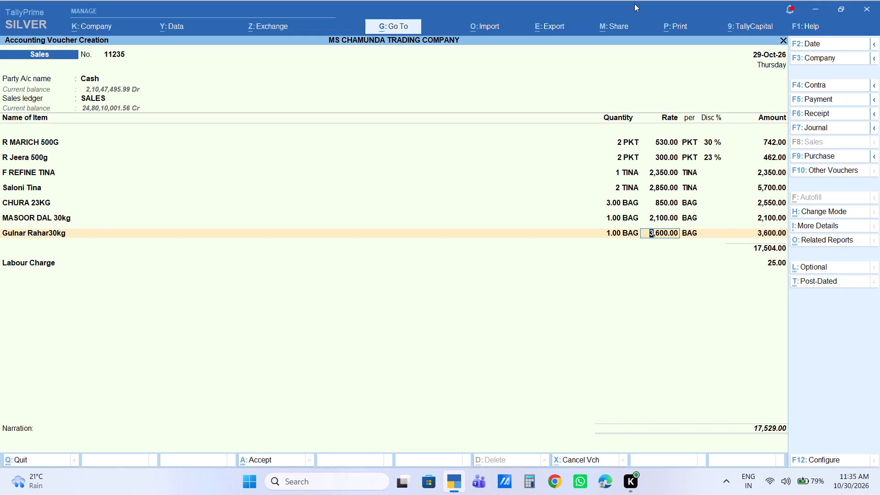
key(Up)
key(Up)
key(Up)
key(Up)
key(Up)
key(Up)
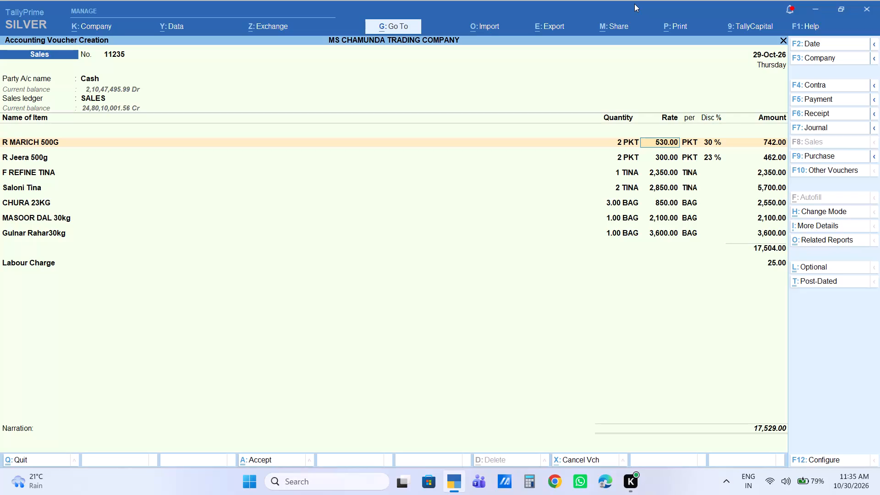
key(Down)
key(Return)
key(Return)
key(Return)
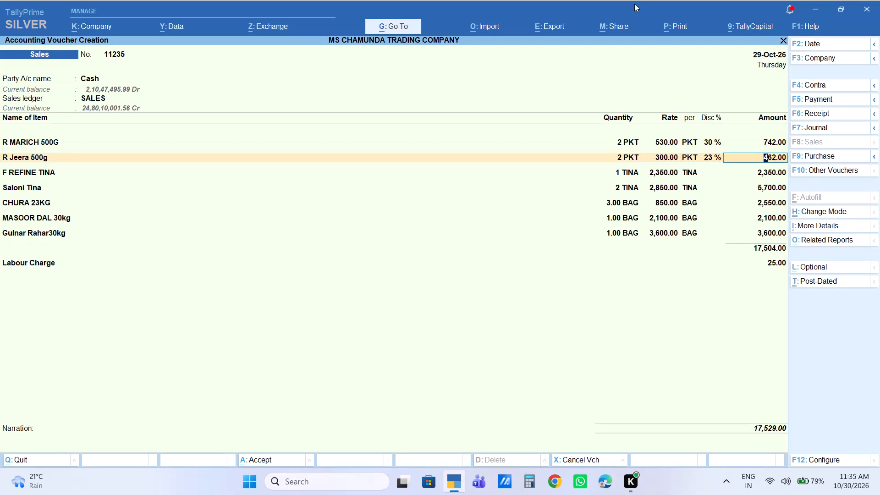
key(Down)
key(Down)
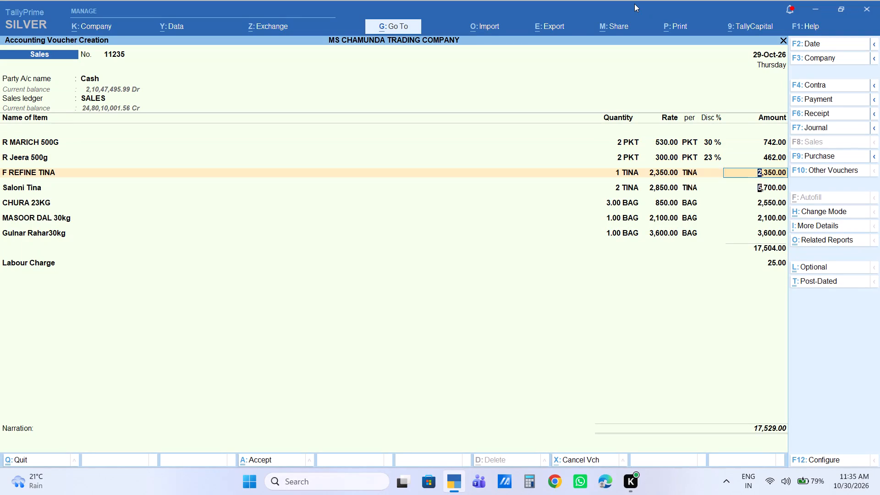
key(Down)
key(Down)
key(Down)
key(Return)
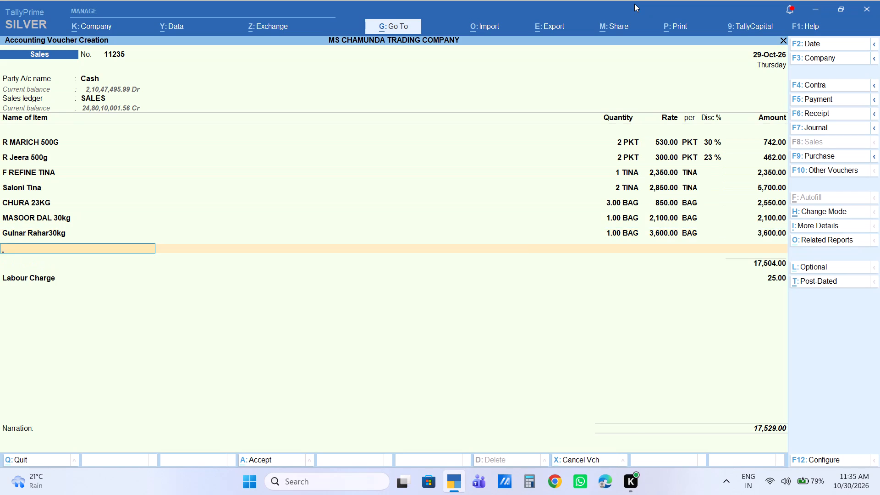
text(SIXER)
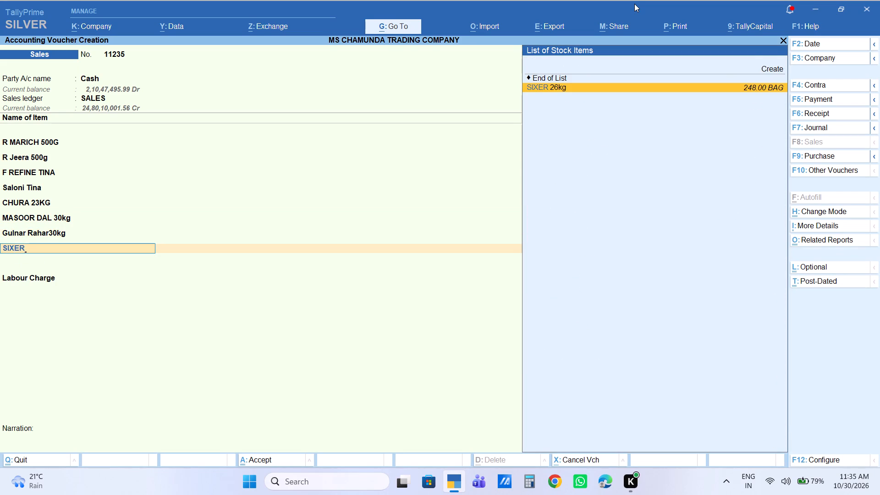
key(Return)
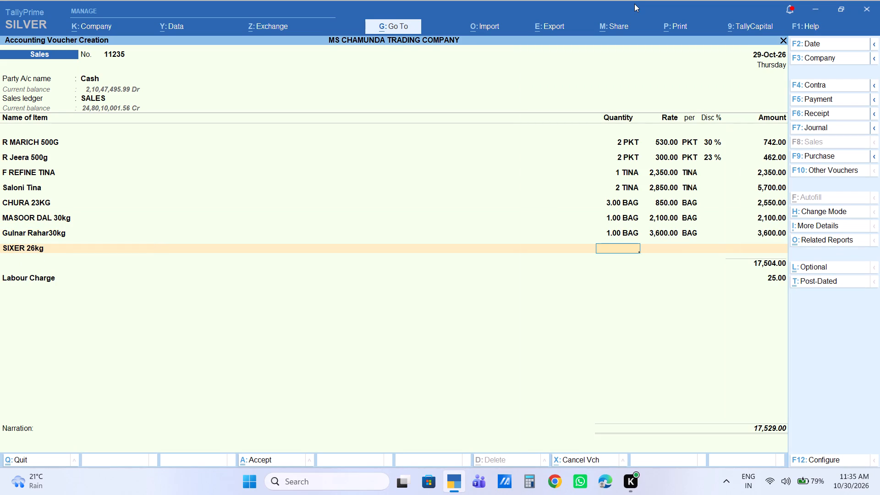
key(3)
key(Return)
key(Return)
key(Return)
key(Return)
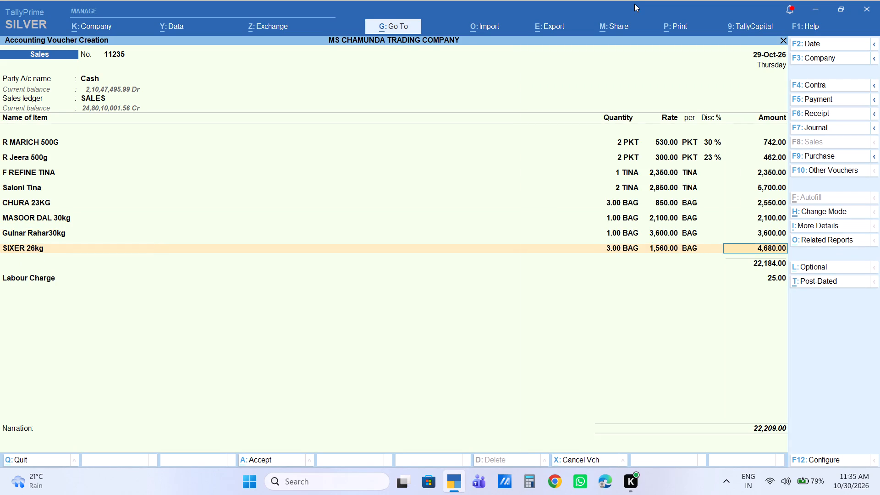